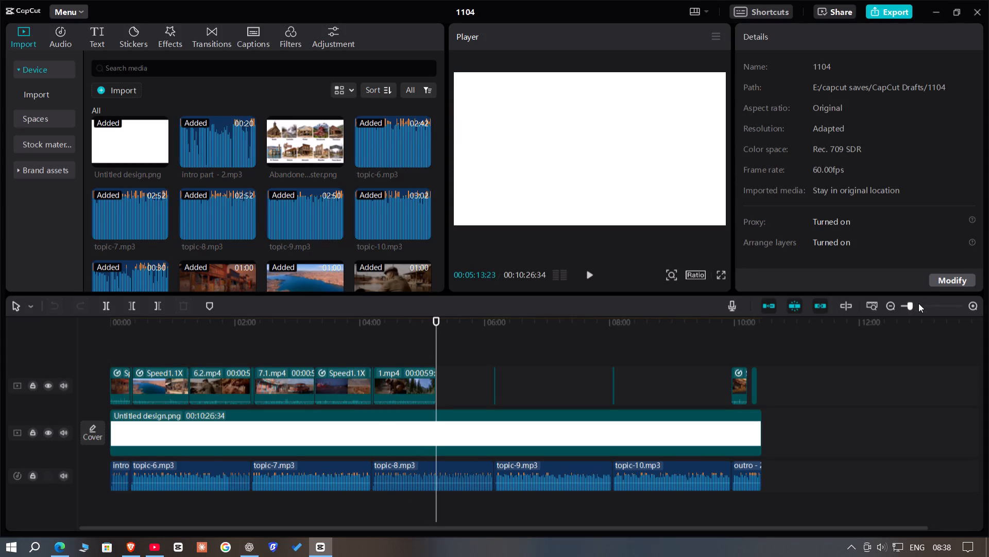
click(918, 308)
Import the video 2.mp4 from the topic-1 - Copy (8) folder inside TOP - 10 into the project's media.
click(126, 93)
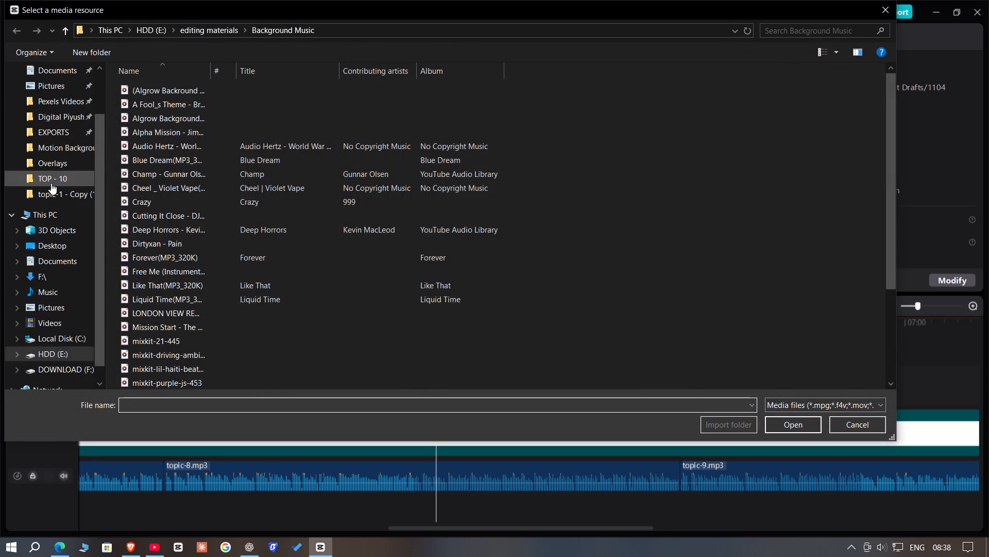
click(51, 183)
double_click(664, 114)
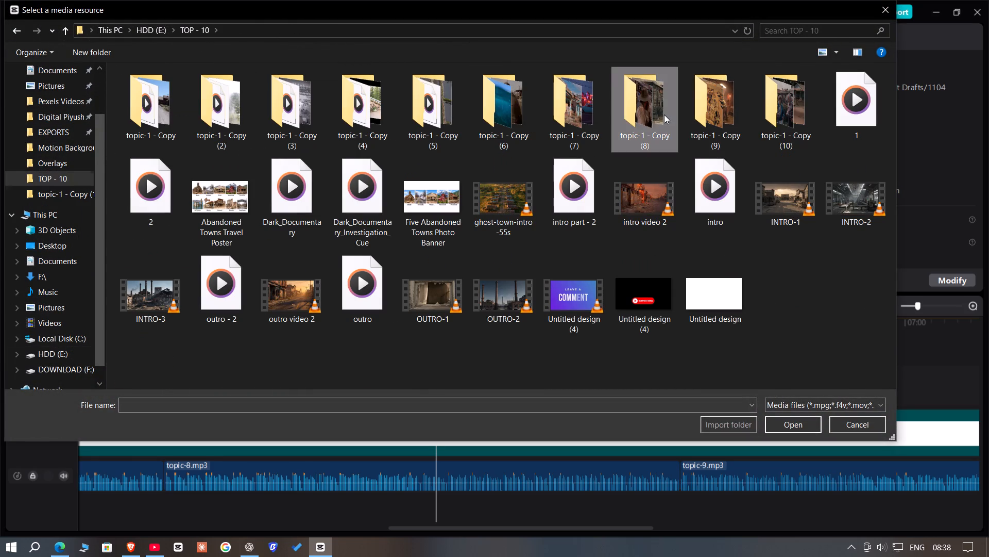
double_click(223, 119)
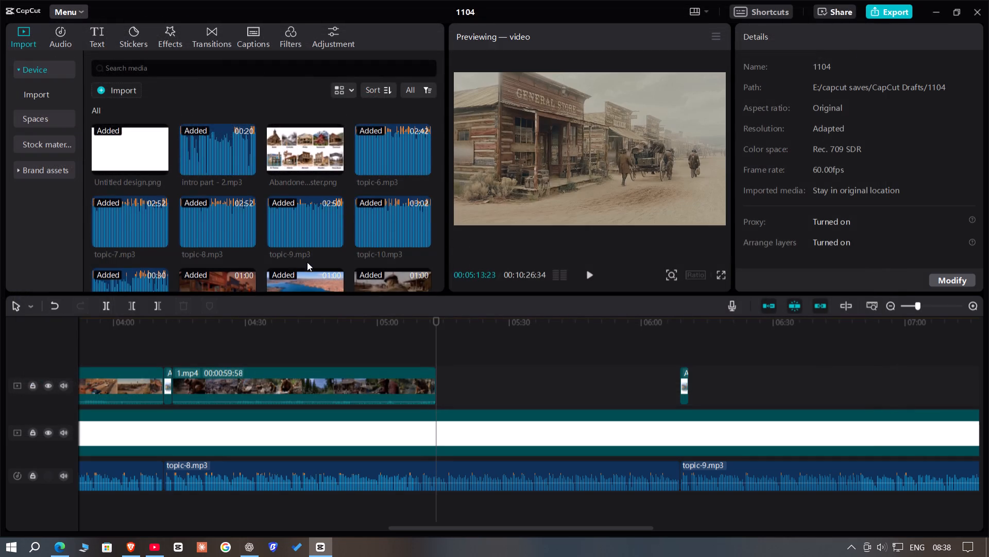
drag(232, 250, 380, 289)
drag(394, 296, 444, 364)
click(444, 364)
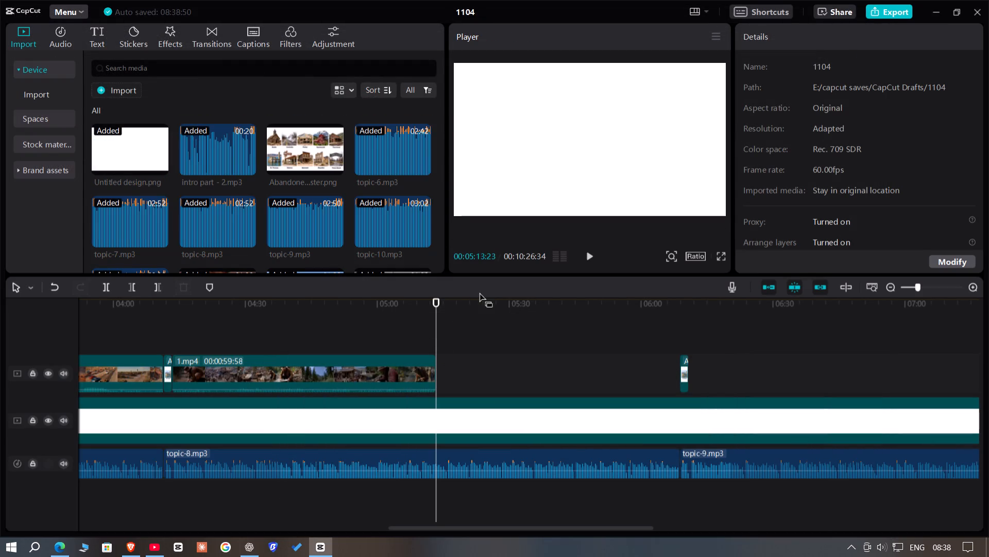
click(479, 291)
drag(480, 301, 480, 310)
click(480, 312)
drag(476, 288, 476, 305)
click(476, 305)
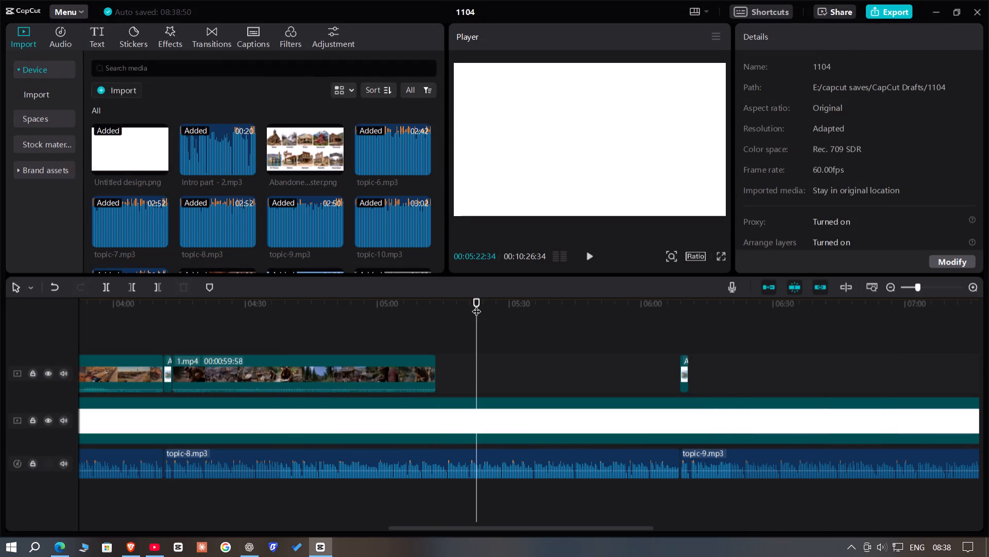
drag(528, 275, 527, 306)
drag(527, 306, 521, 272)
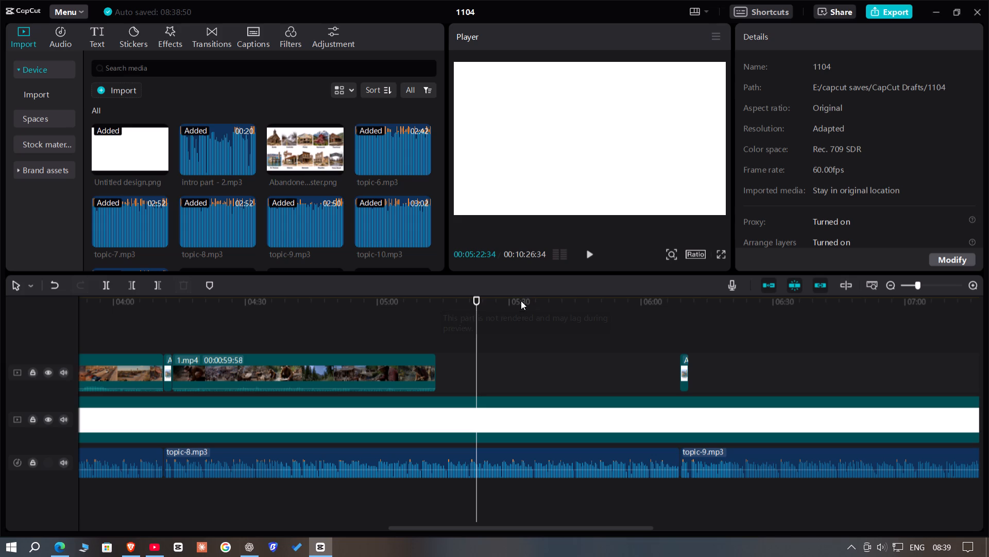
Place 2.mp4 from the project media on a new track above the existing clips, starting where the 1.mp4 clip ends.
double_click(399, 332)
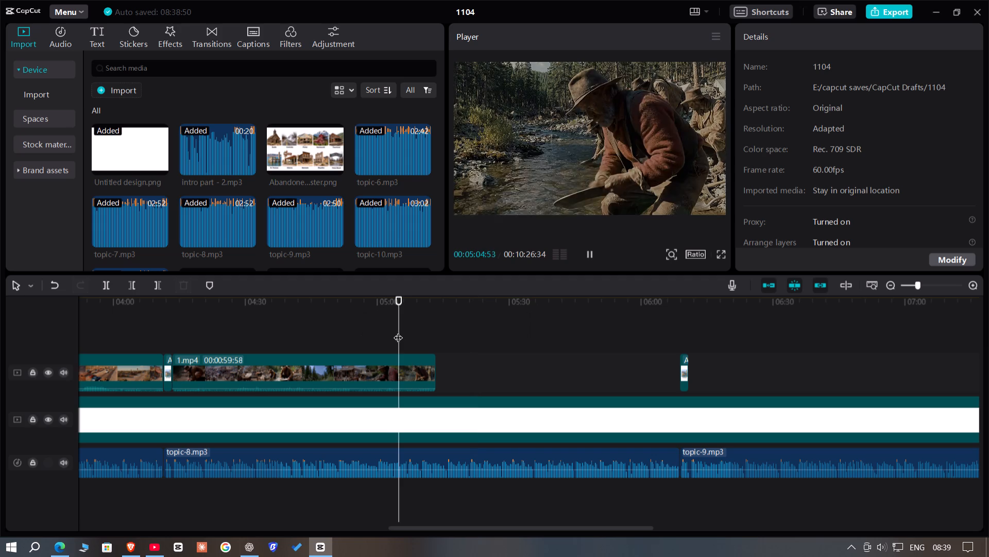
key(space)
click(421, 313)
drag(421, 313, 440, 338)
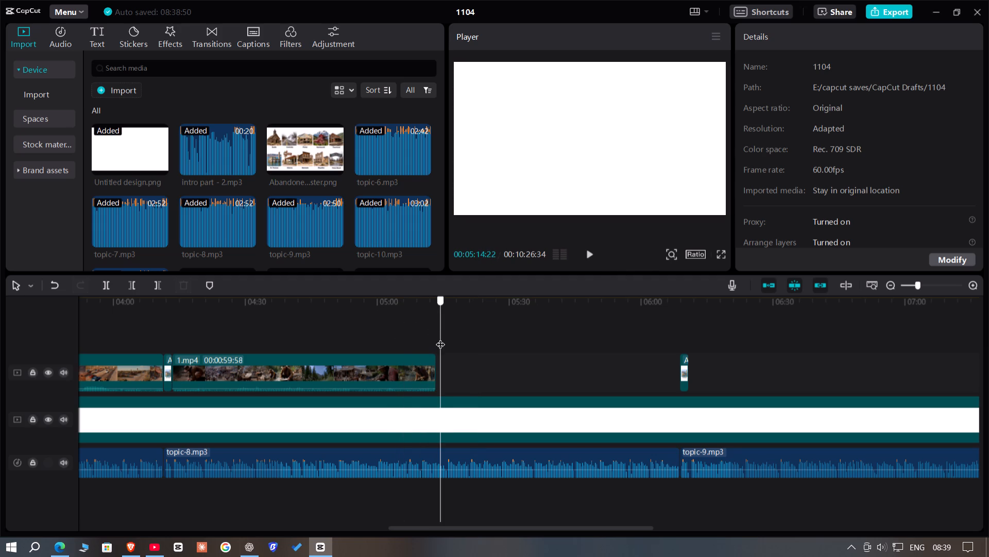
drag(440, 338, 435, 339)
scroll(248, 219, down, 5)
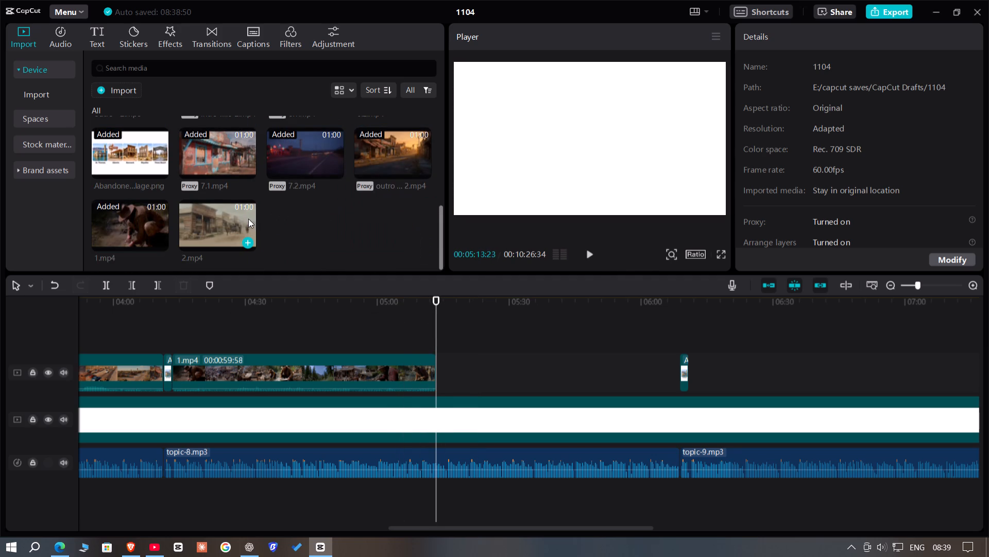
click(221, 228)
drag(234, 238, 441, 356)
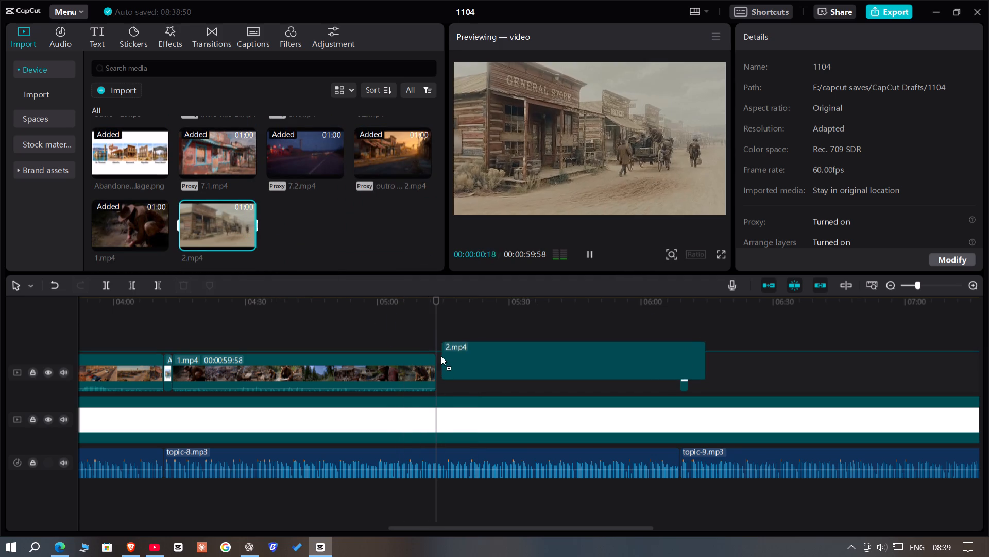
drag(441, 356, 438, 337)
click(653, 318)
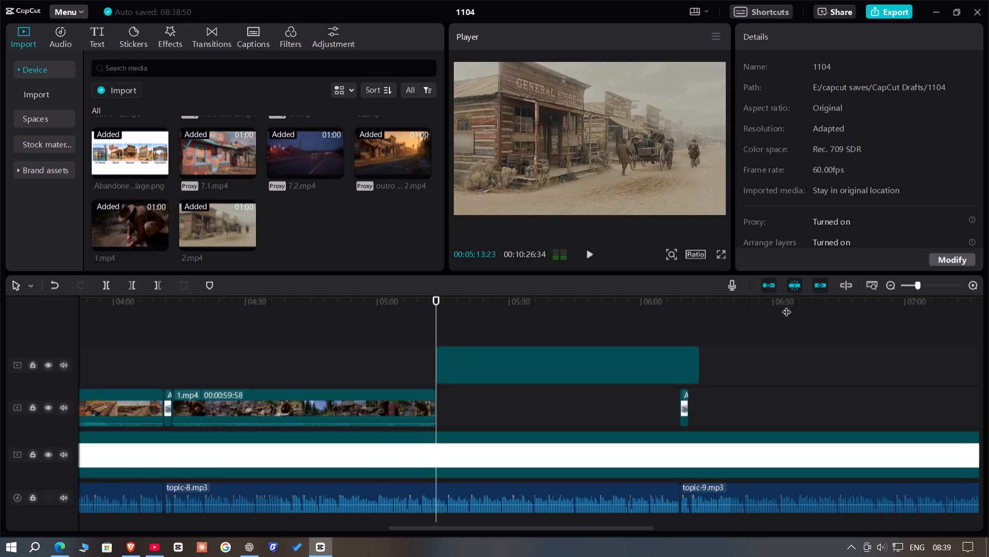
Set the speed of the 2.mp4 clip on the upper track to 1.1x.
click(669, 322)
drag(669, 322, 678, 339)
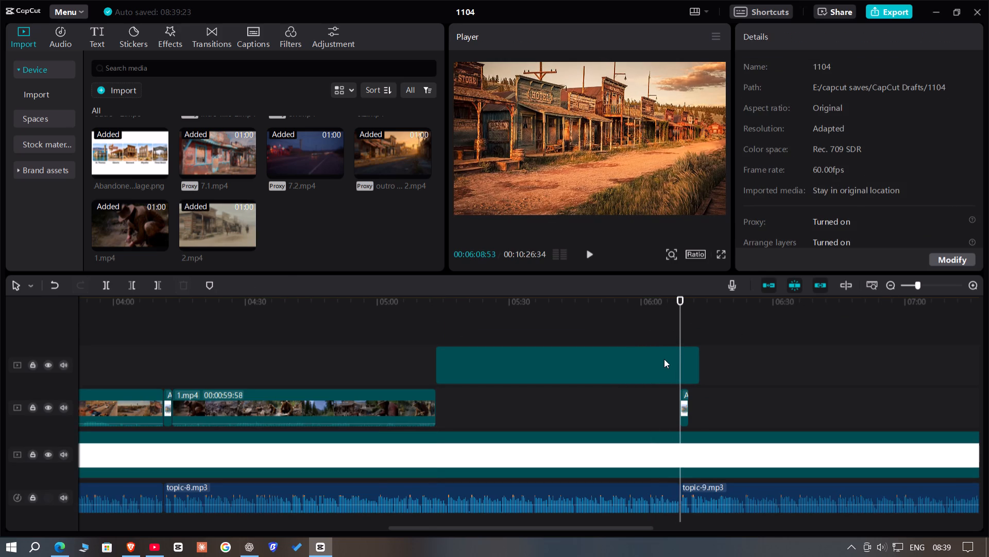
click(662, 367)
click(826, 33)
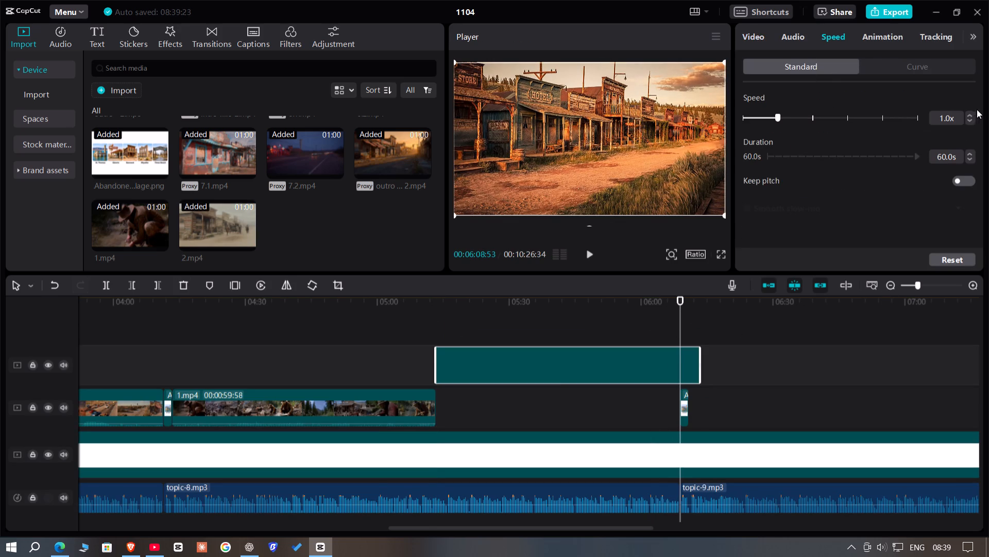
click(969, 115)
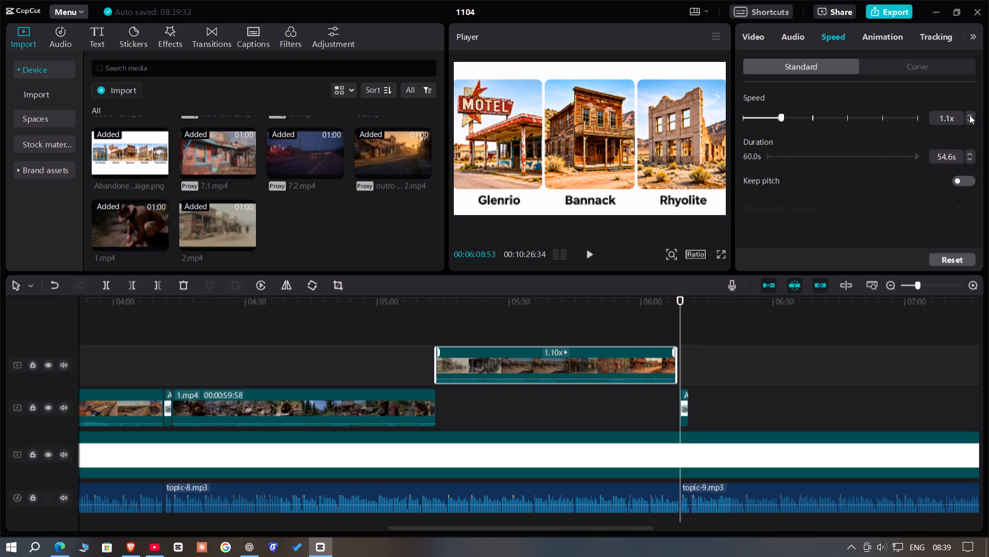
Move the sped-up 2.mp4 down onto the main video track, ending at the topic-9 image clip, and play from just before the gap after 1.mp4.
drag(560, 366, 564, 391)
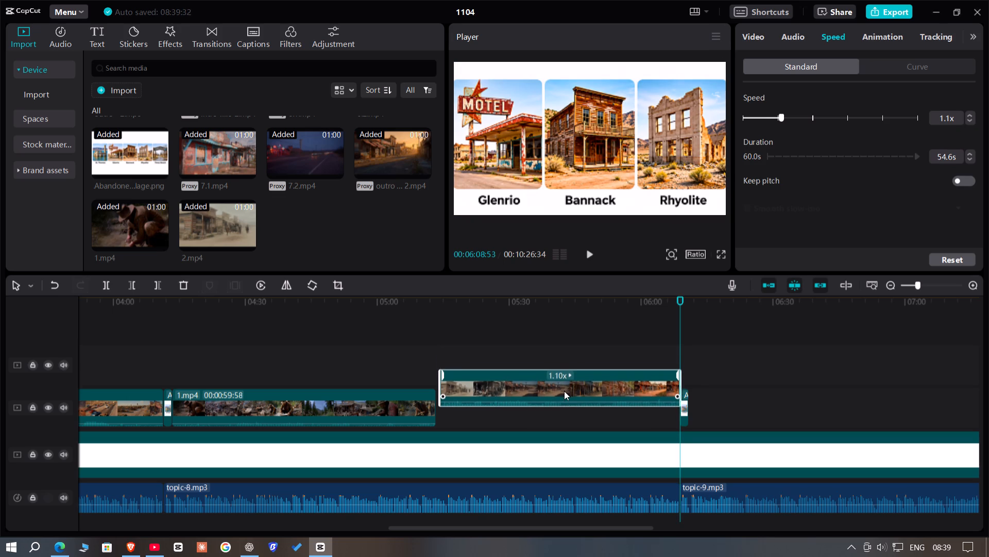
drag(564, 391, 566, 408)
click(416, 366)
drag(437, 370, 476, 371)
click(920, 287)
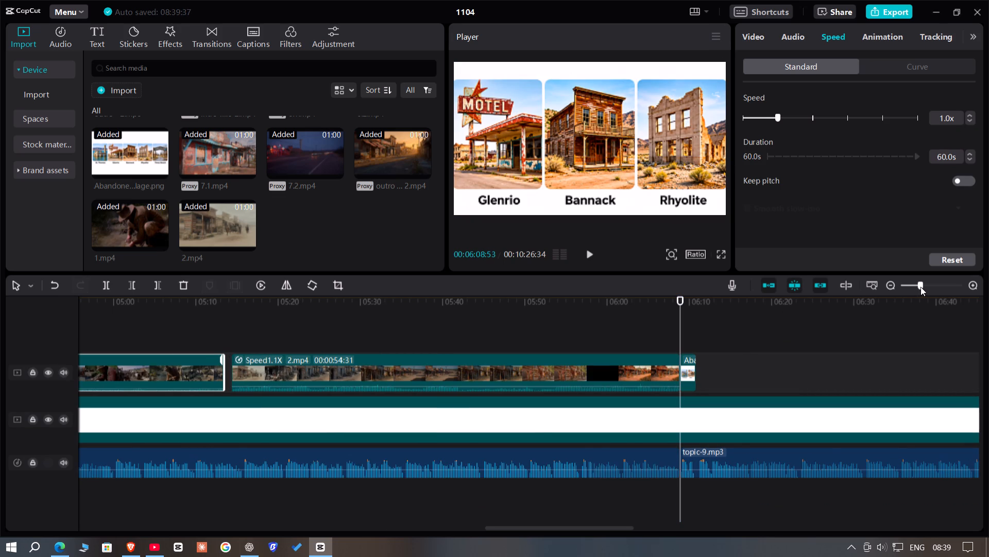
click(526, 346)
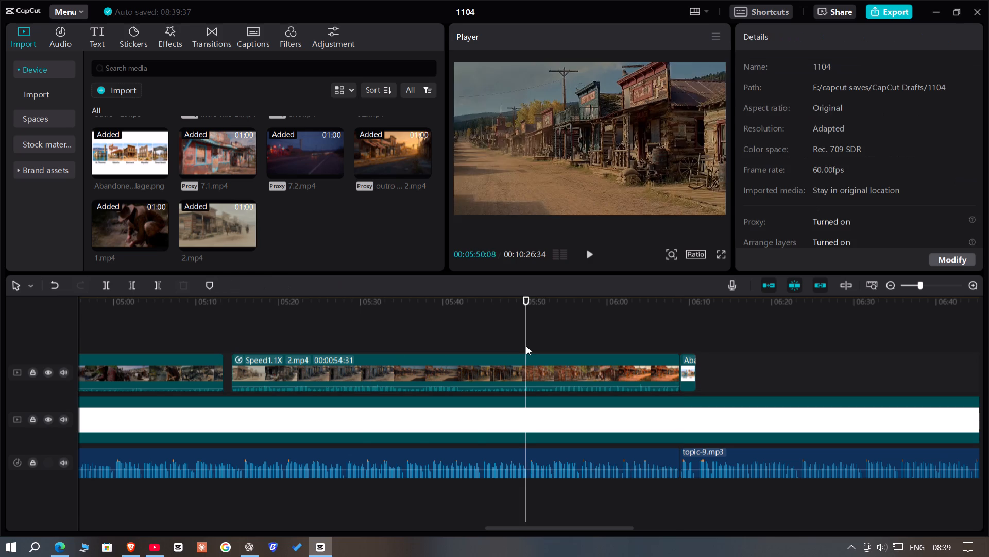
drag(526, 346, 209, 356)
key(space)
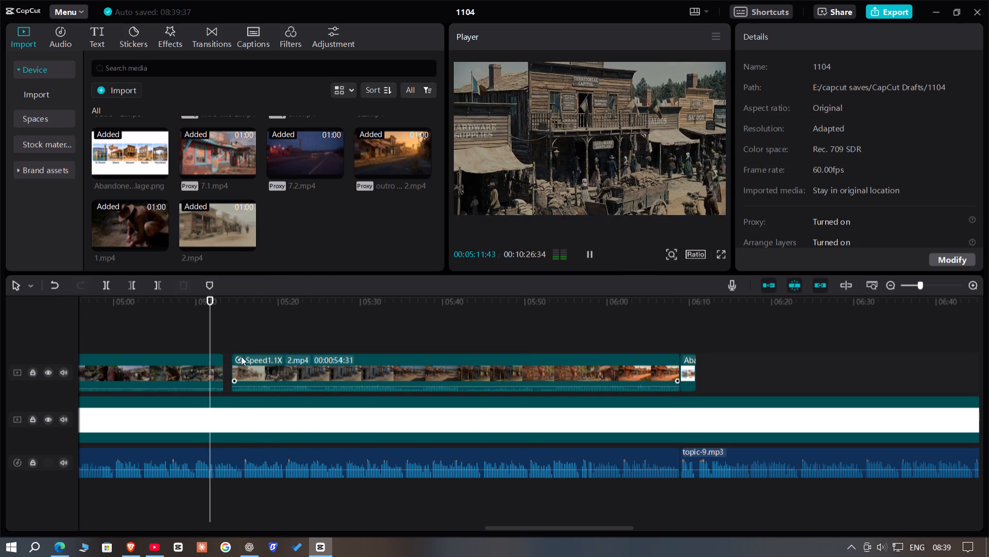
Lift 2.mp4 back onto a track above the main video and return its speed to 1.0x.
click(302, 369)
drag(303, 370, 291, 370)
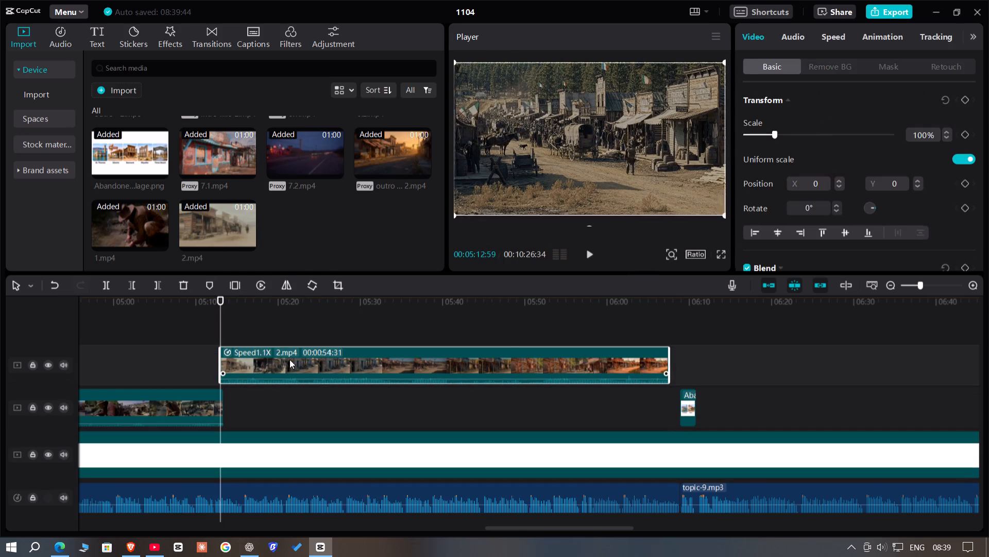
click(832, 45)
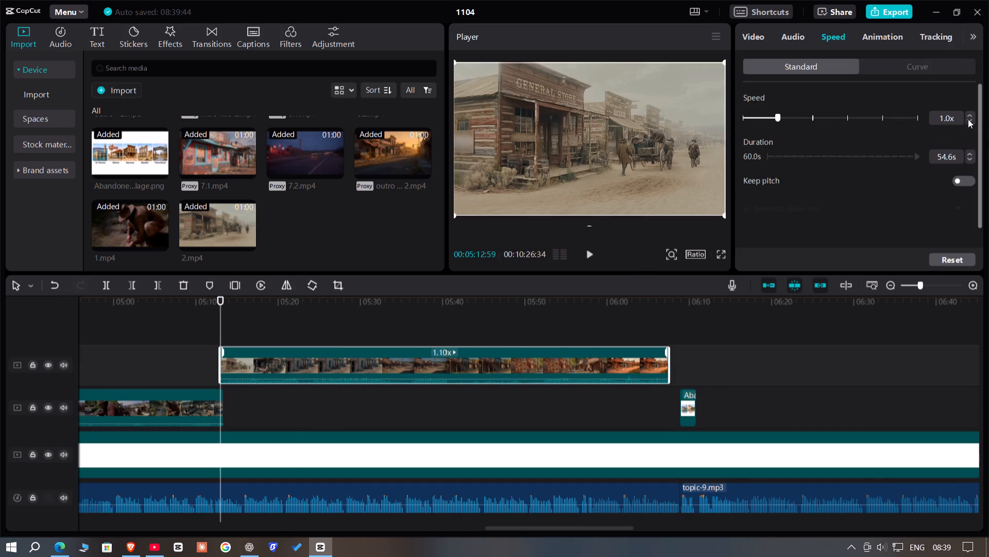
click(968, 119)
Align the start of 2.mp4 on the upper track with the end of the 1.mp4 clip.
click(296, 320)
drag(296, 320, 227, 337)
click(244, 357)
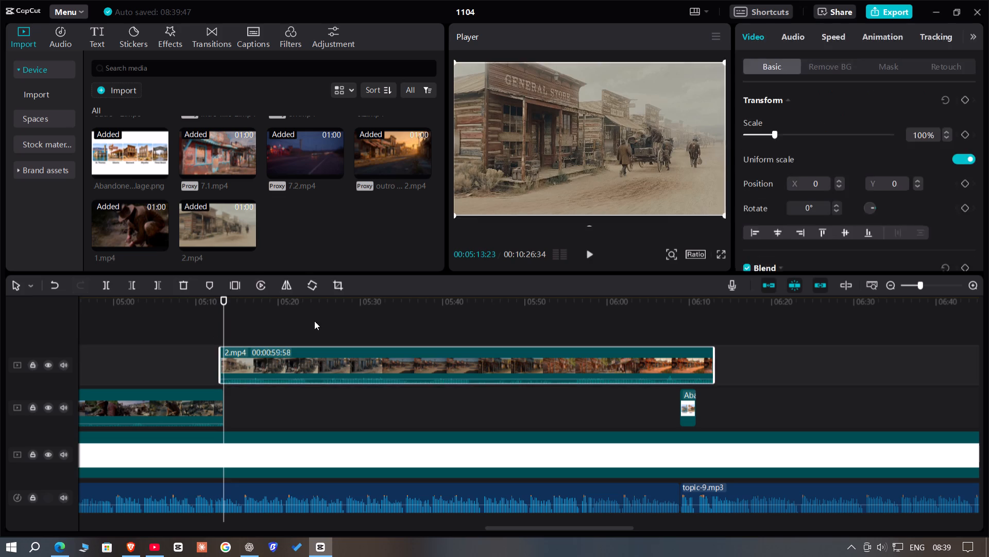
click(314, 321)
drag(313, 362, 320, 378)
click(320, 378)
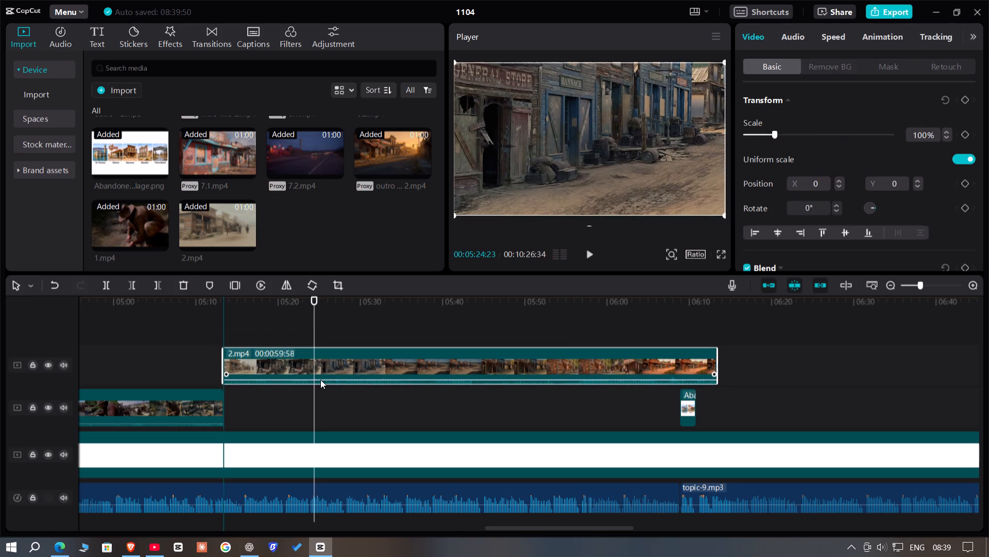
Trim the end of 2.mp4 at the start of the topic-9 image clip and move it down onto the main video track.
click(589, 343)
click(619, 330)
drag(619, 330, 678, 352)
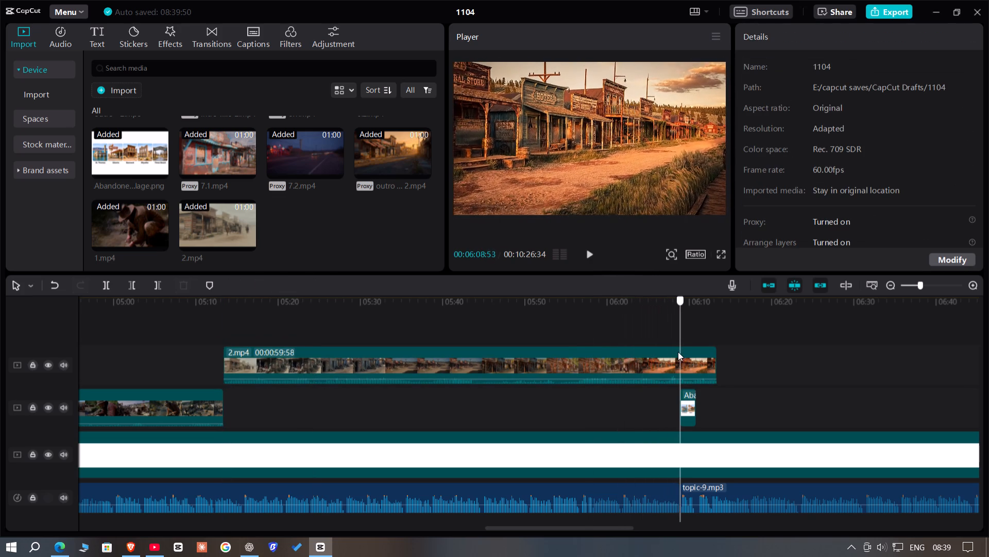
drag(678, 352, 681, 353)
drag(694, 332, 705, 361)
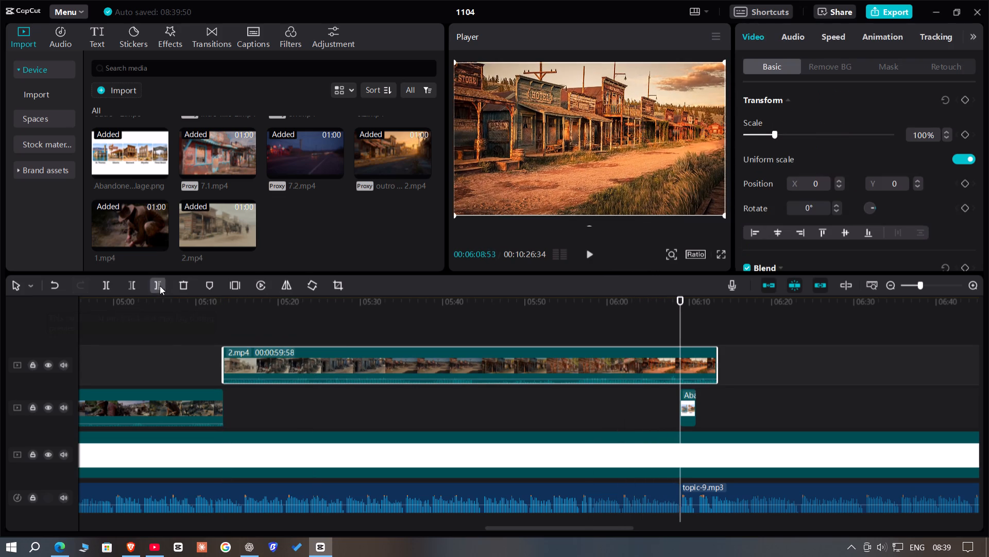
click(157, 284)
drag(405, 369, 403, 418)
Play across the join between 1.mp4 and 2.mp4, set the 2.mp4 volume to -15 dB, and check the volume of 1.mp4.
click(211, 335)
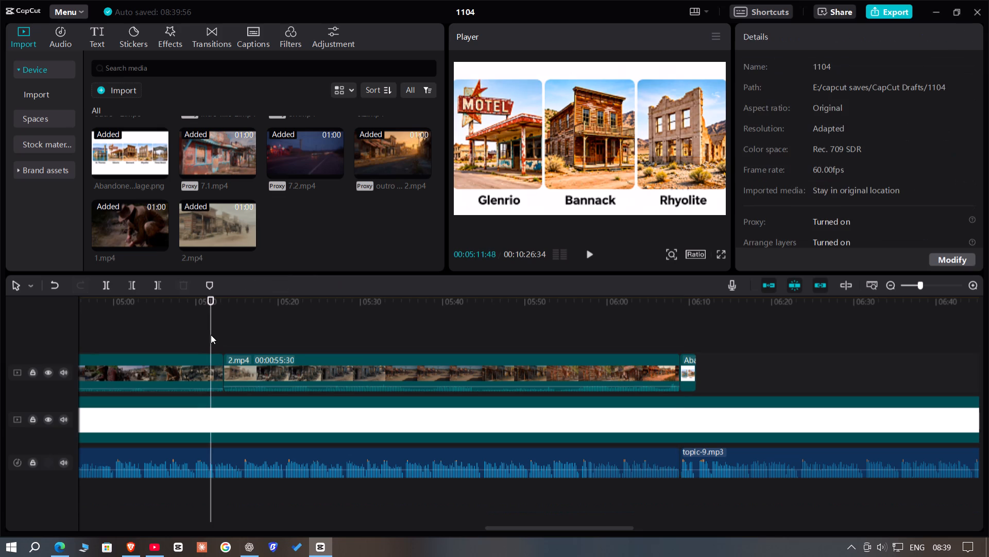
key(space)
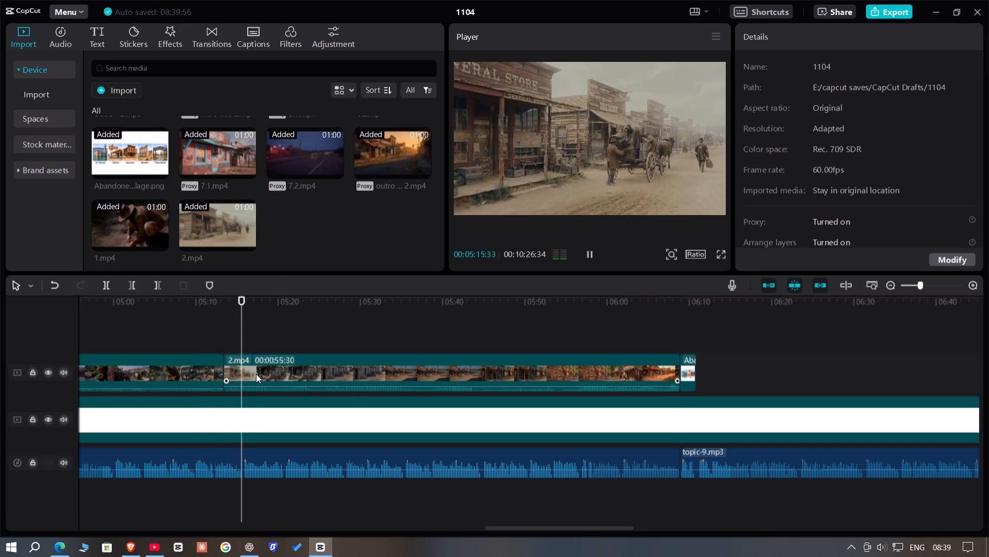
click(256, 374)
click(794, 37)
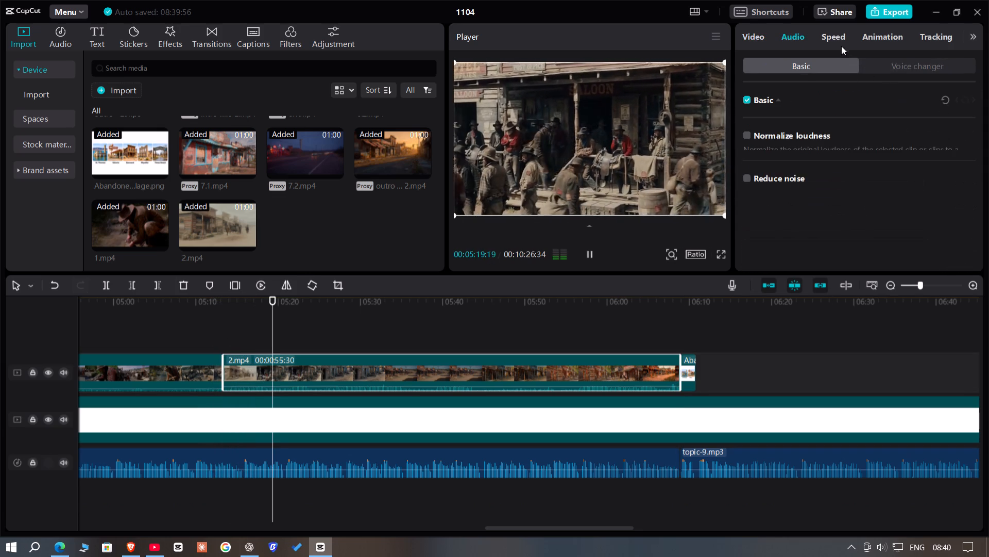
double_click(921, 130)
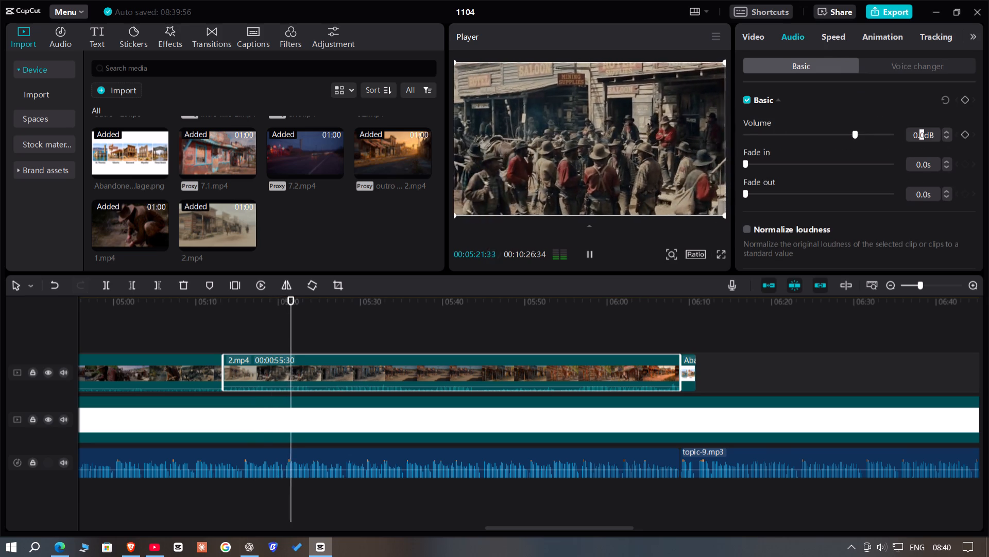
key(BackSpace)
key(BackSpace)
key(BackSpace)
key(BackSpace)
text(-15)
key(Return)
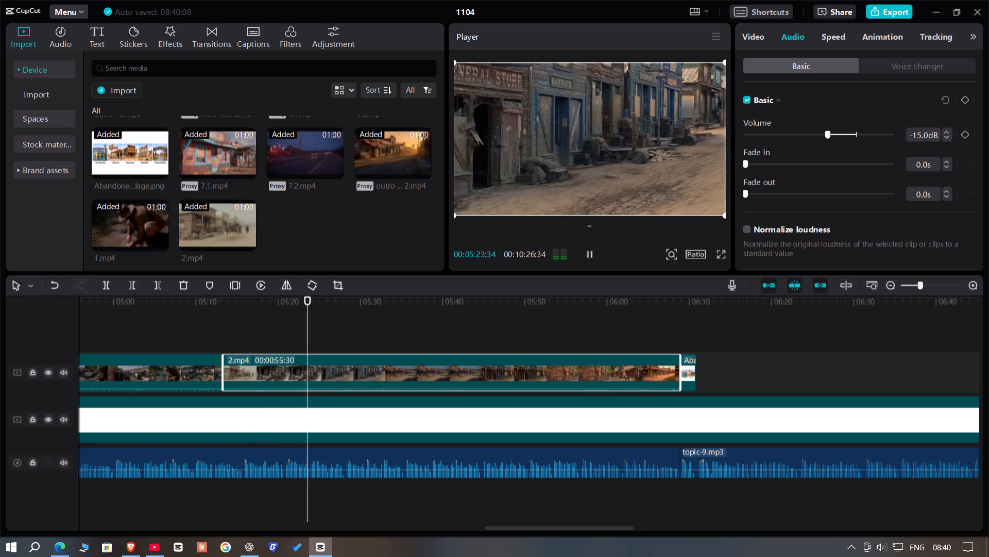
click(181, 379)
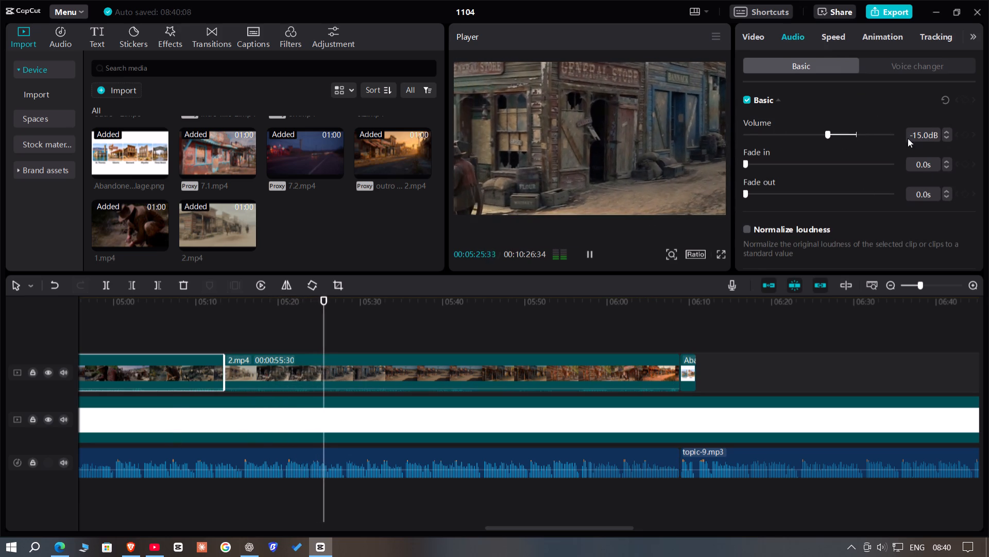
Import videos 1 and 2 from the topic-1 - Copy (9) folder inside TOP - 10 into the project's media.
click(547, 339)
drag(547, 339, 988, 351)
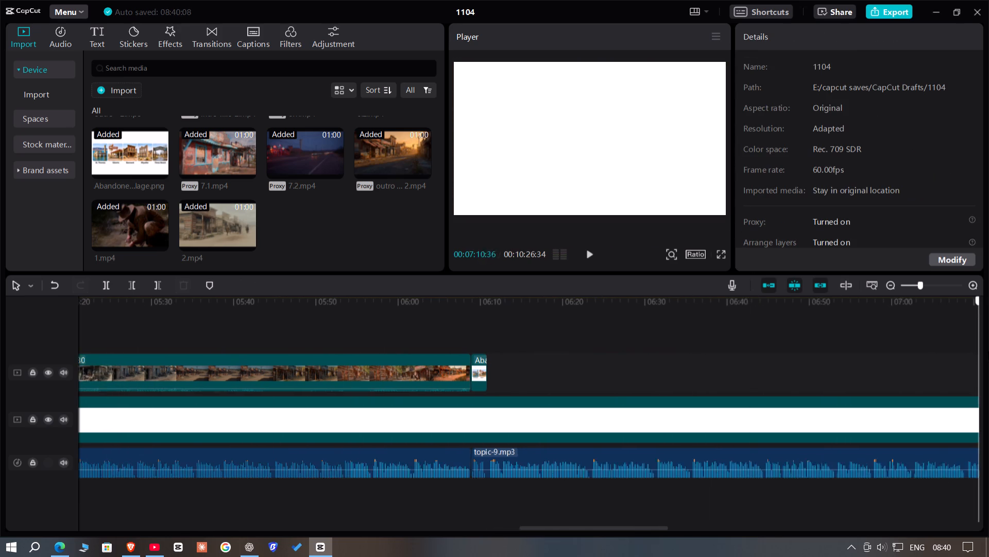
drag(988, 351, 499, 354)
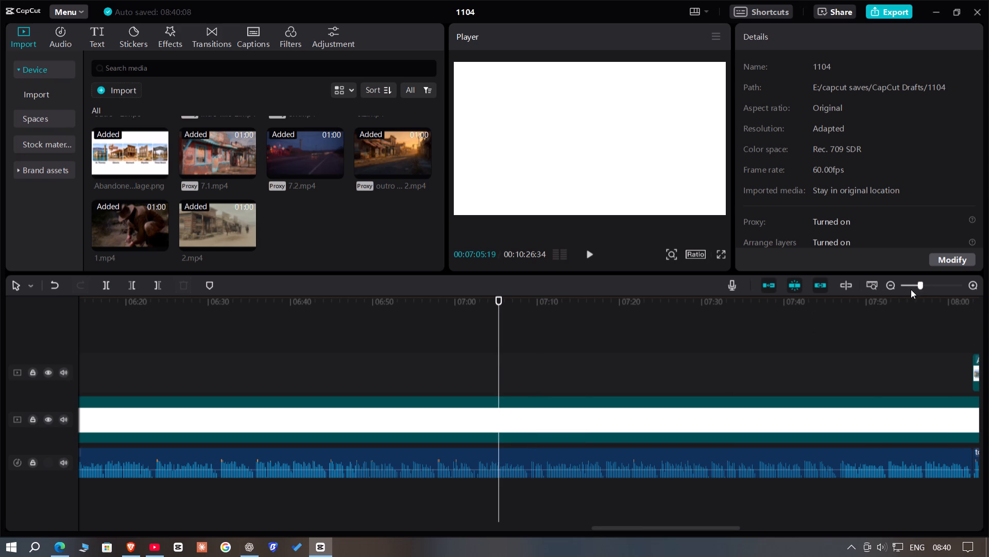
click(916, 288)
click(123, 100)
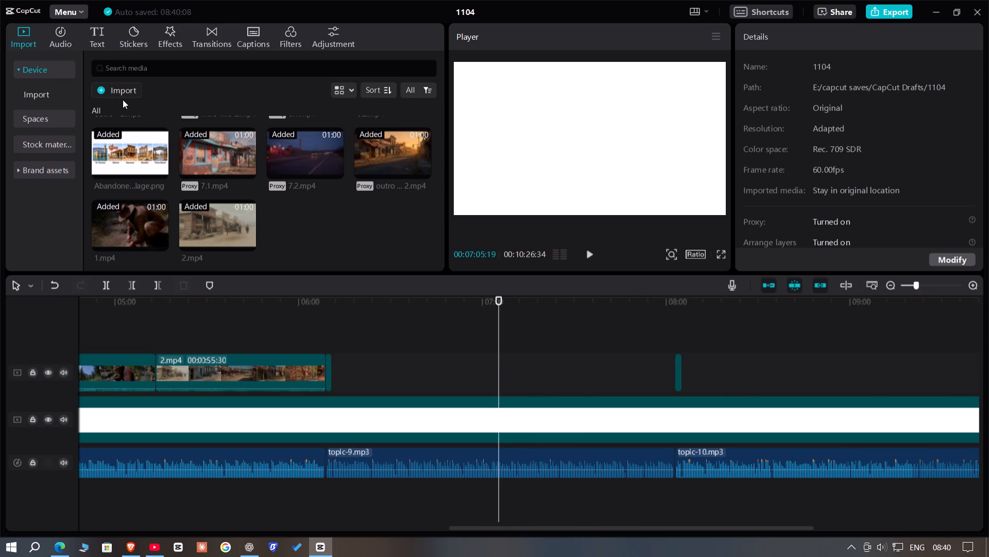
click(123, 96)
click(193, 28)
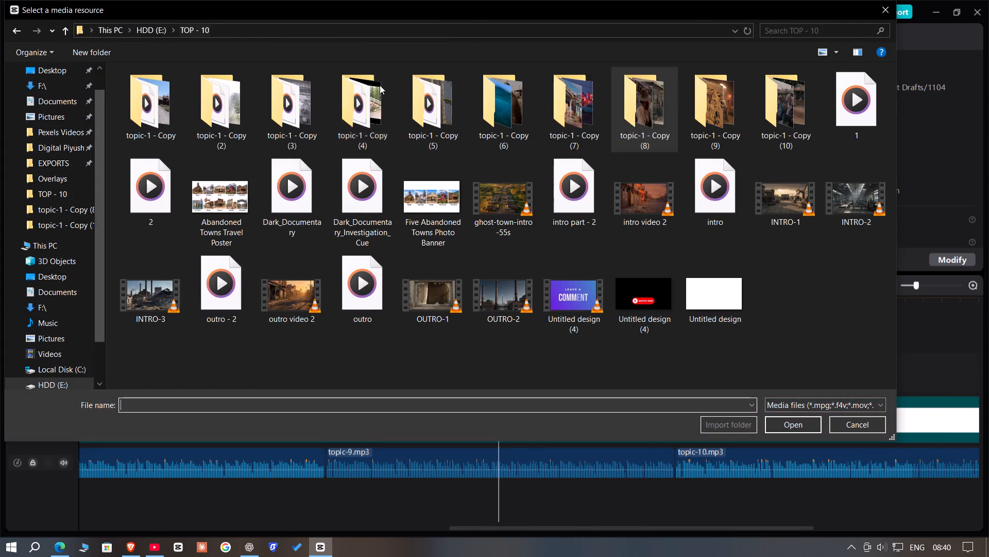
double_click(707, 104)
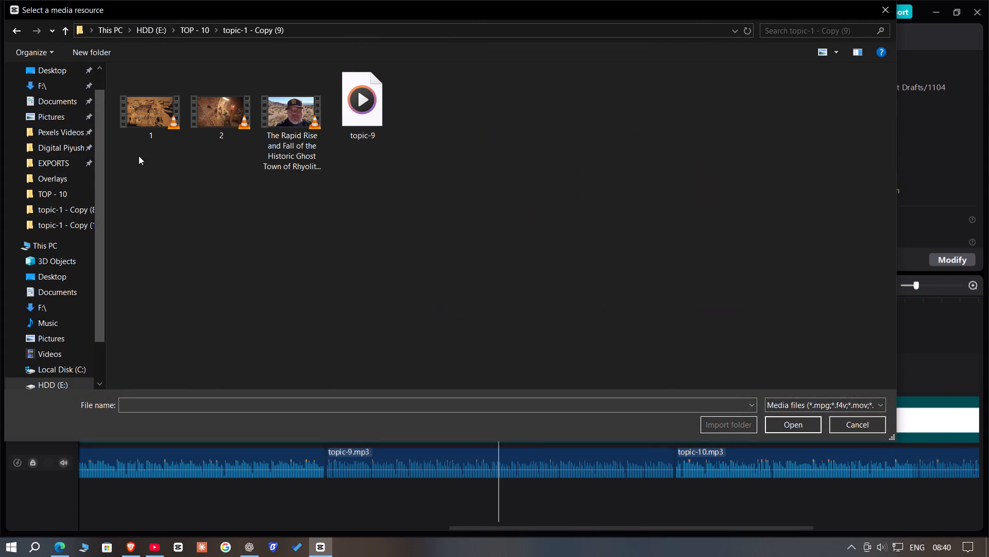
drag(152, 152, 257, 127)
click(794, 427)
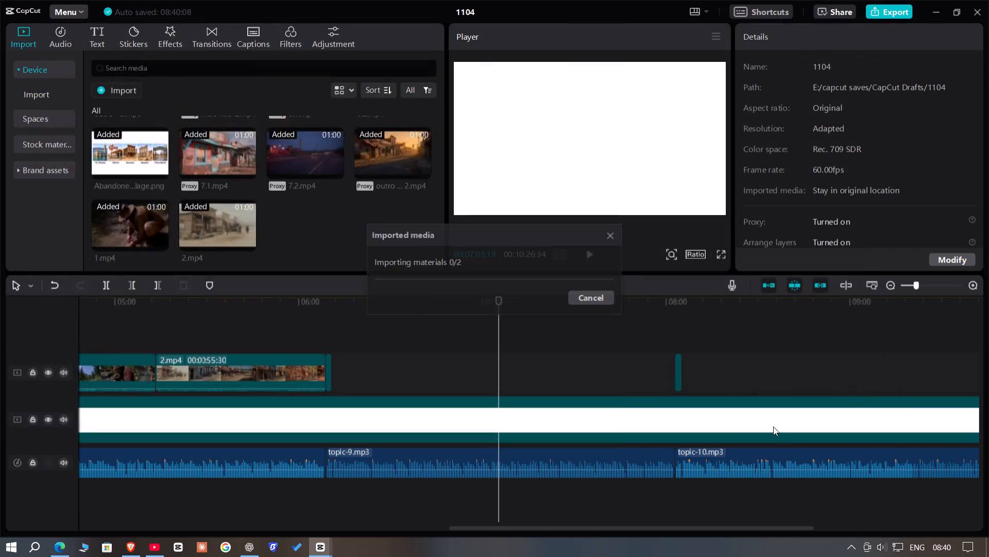
Place the imported topic 9 clips 1.mp4 and 2.mp4 on a new upper track, starting where the topic-9 image clip ends.
drag(310, 224, 348, 347)
drag(341, 343, 335, 339)
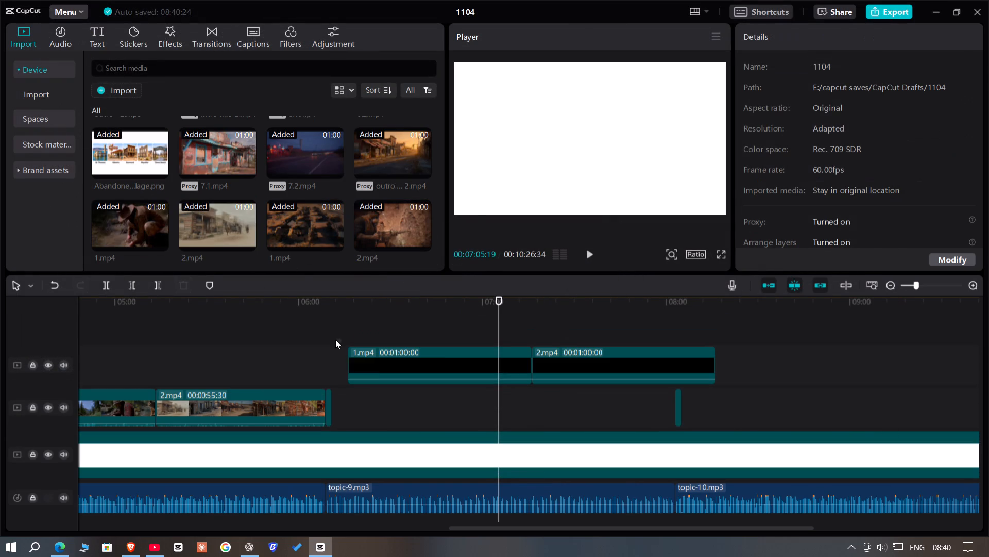
drag(335, 339, 333, 339)
double_click(333, 339)
drag(405, 340, 611, 380)
click(611, 380)
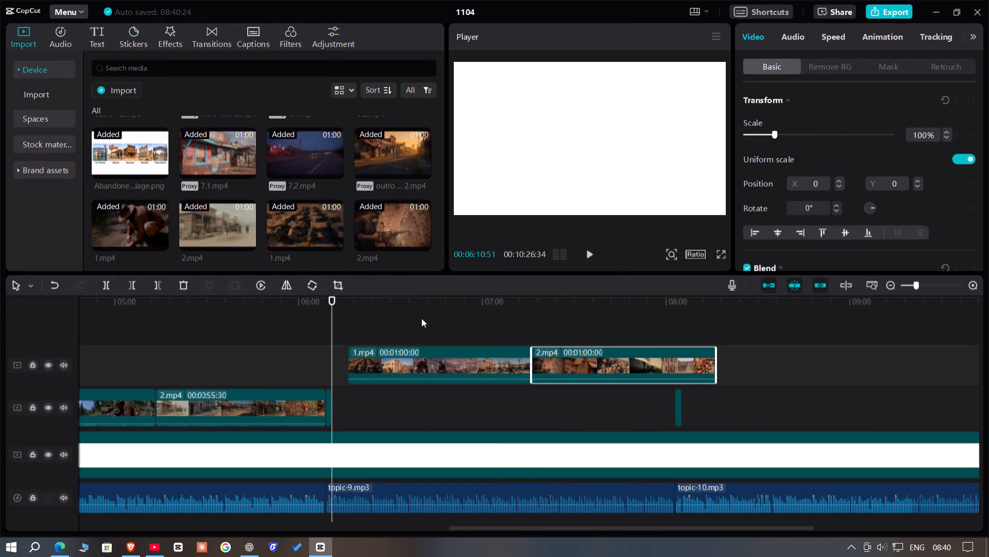
click(441, 308)
drag(388, 332, 599, 367)
drag(599, 368, 581, 369)
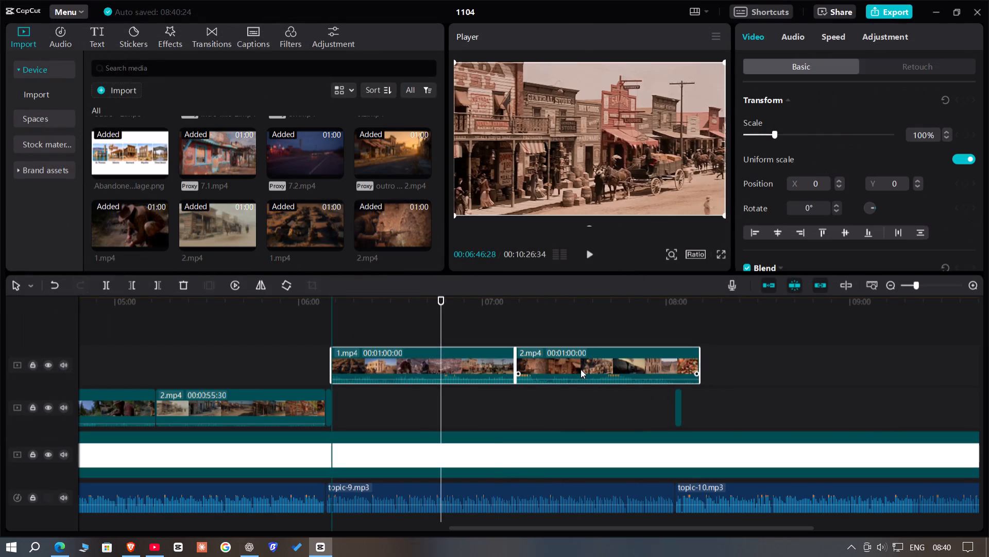
drag(581, 369, 584, 369)
Trim the end of the topic 9 clip 2.mp4 at the start of the topic-10 image clip.
click(626, 325)
drag(626, 325, 635, 330)
drag(638, 332, 671, 352)
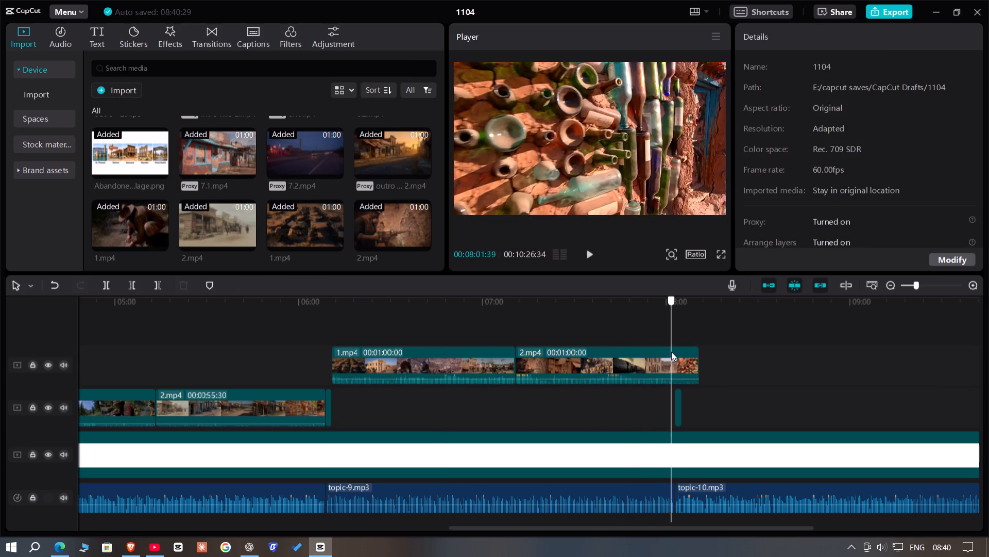
drag(671, 352, 675, 355)
double_click(675, 355)
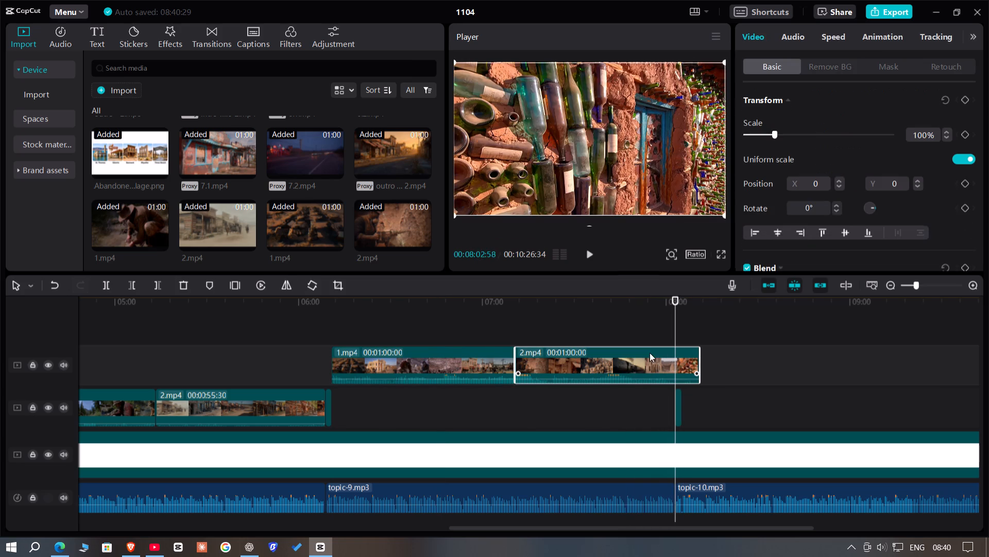
drag(641, 336, 668, 372)
click(668, 372)
click(158, 280)
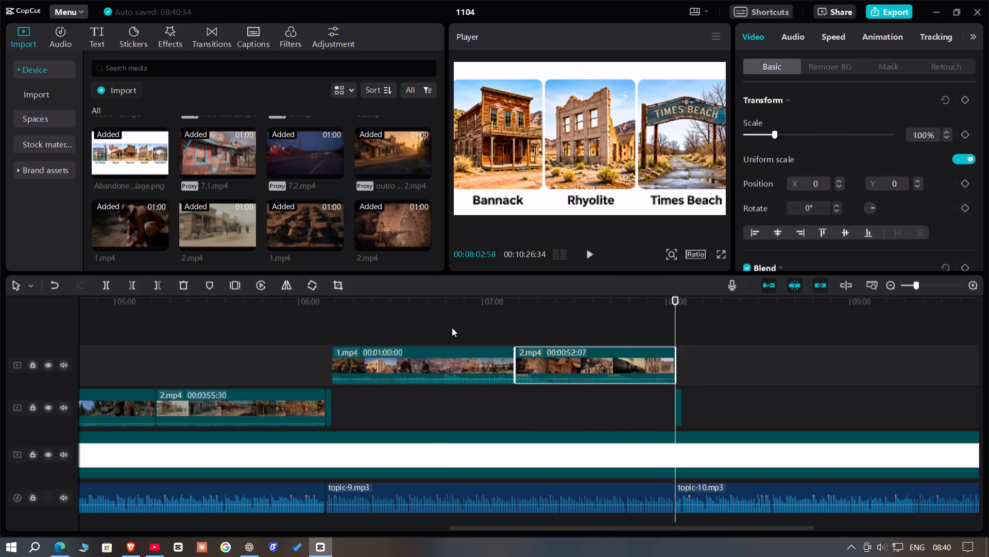
Move both topic 9 clips down together into the gap on the main video track.
drag(452, 327, 562, 361)
drag(562, 361, 562, 400)
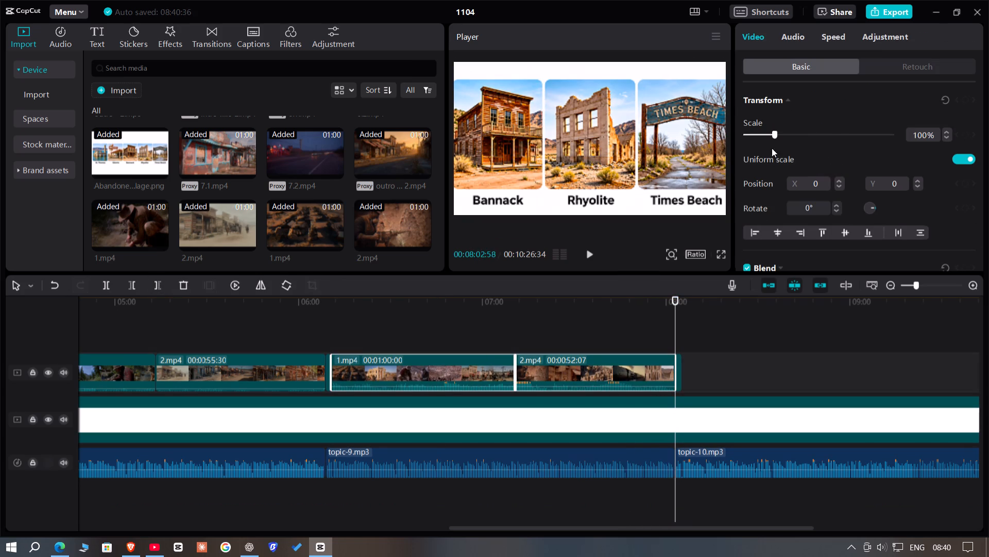
Set the volume of both topic 9 clips to -15 dB.
click(798, 44)
triple_click(919, 142)
click(920, 140)
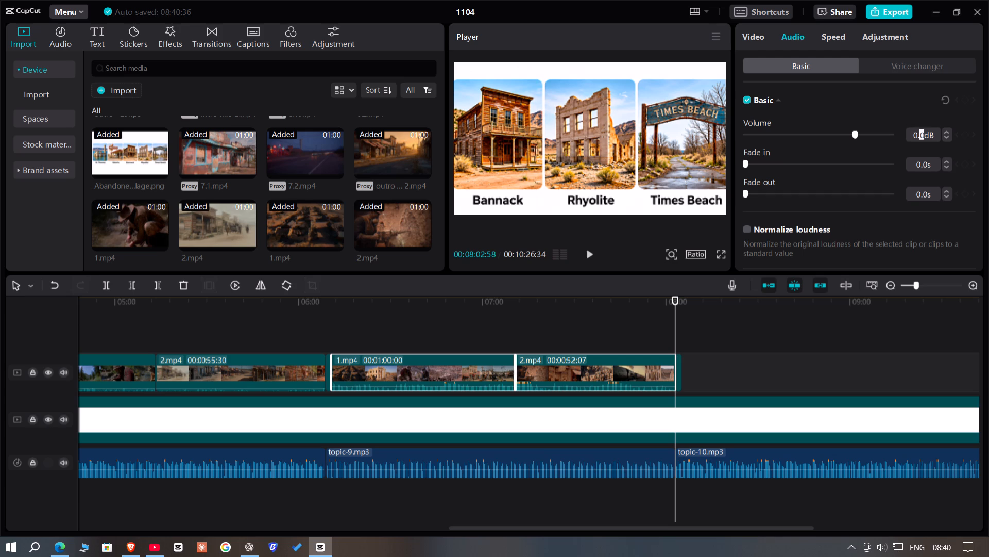
key(BackSpace)
key(BackSpace)
key(BackSpace)
text(-15)
key(Return)
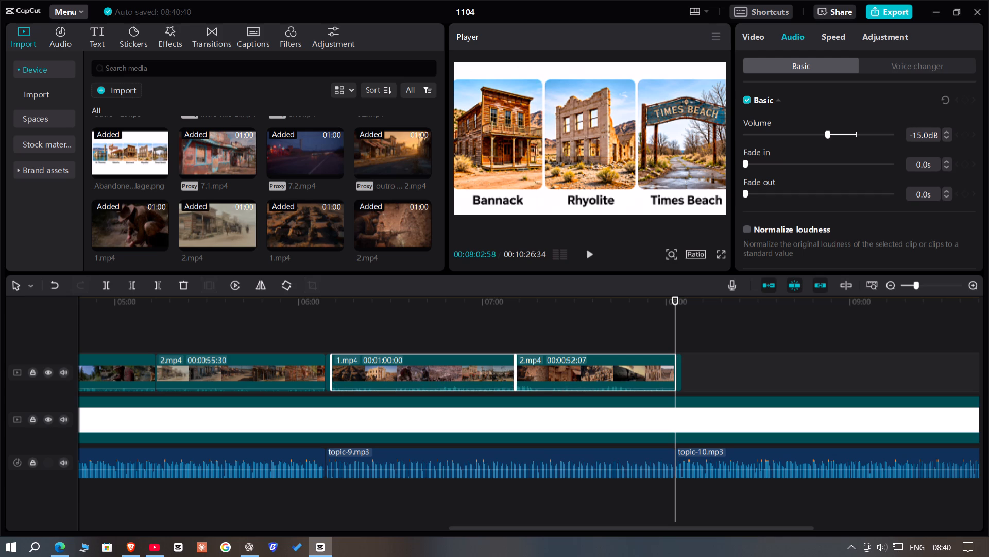
double_click(548, 343)
drag(548, 343, 569, 344)
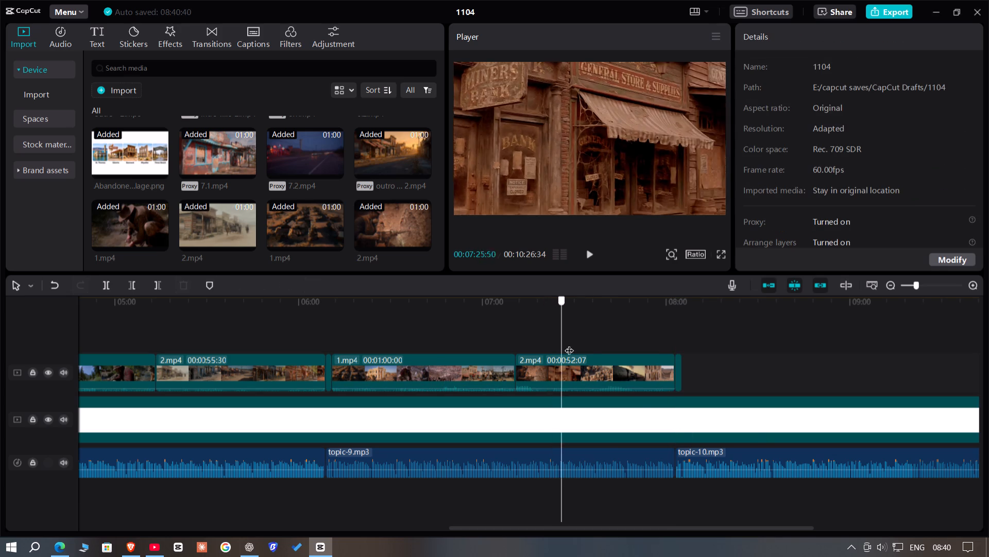
Import clips 1 and 2 from the topic-1 - Copy (10) folder and place them on a new upper track where the topic-10 image clip ends.
drag(569, 344, 677, 374)
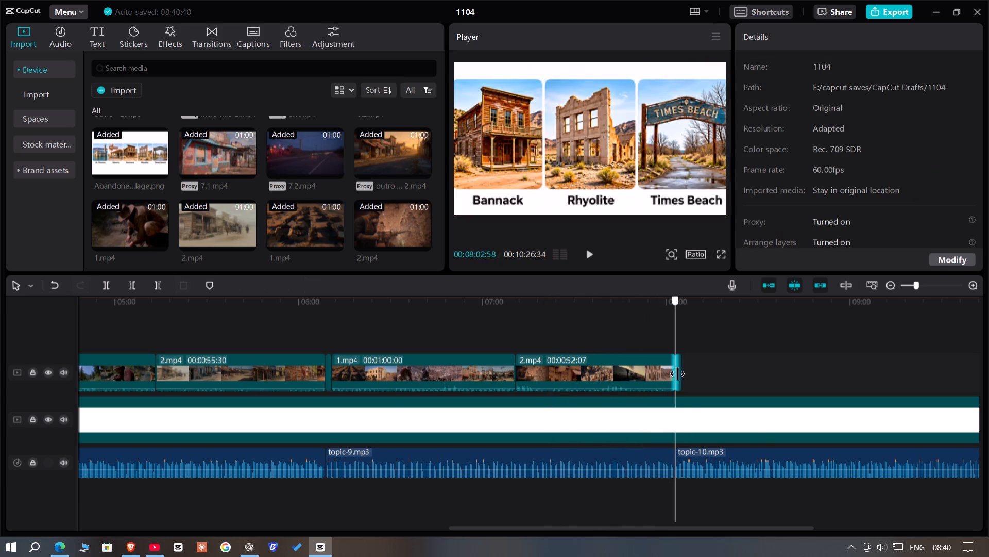
drag(677, 374, 328, 425)
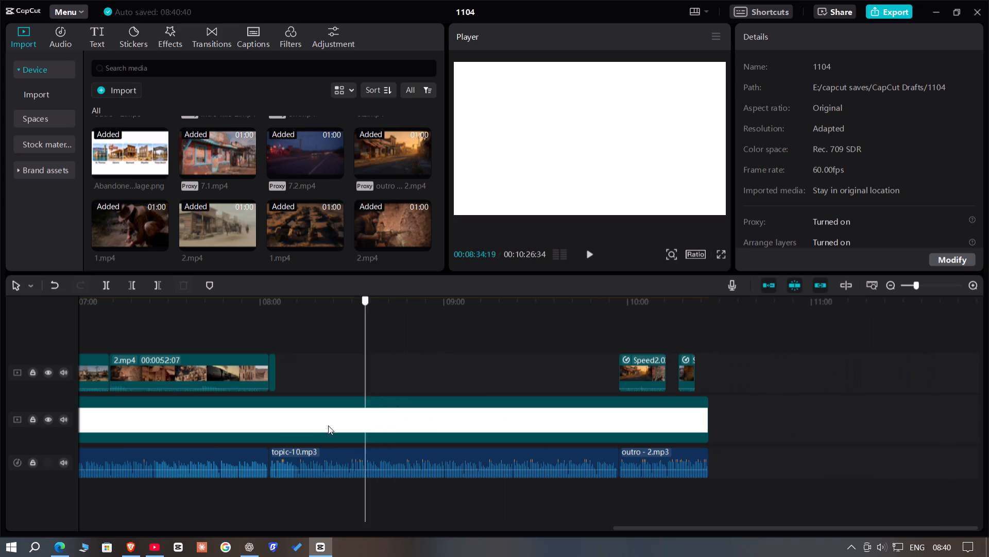
drag(328, 425, 280, 444)
click(111, 101)
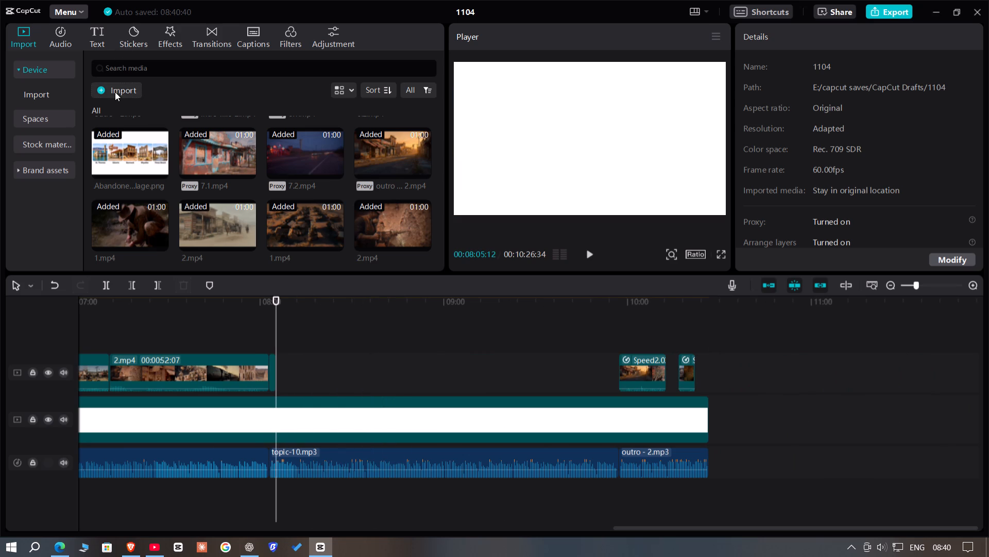
click(115, 92)
click(197, 27)
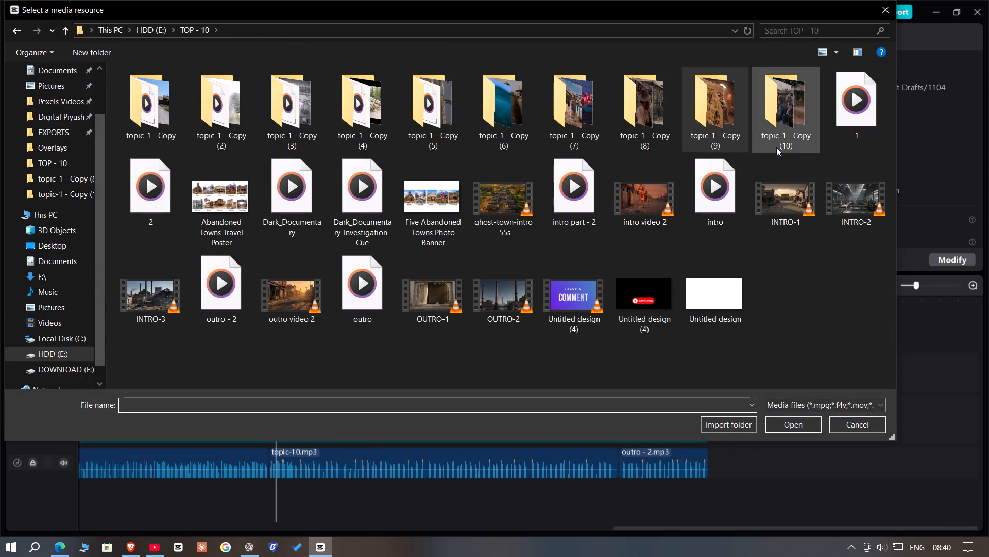
double_click(781, 145)
drag(150, 171, 249, 122)
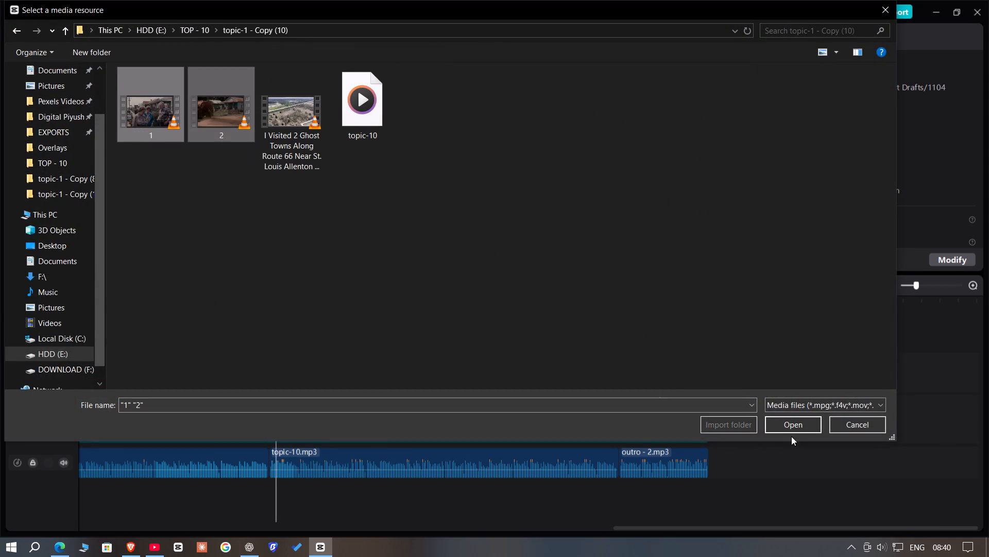
click(793, 430)
drag(128, 228, 277, 337)
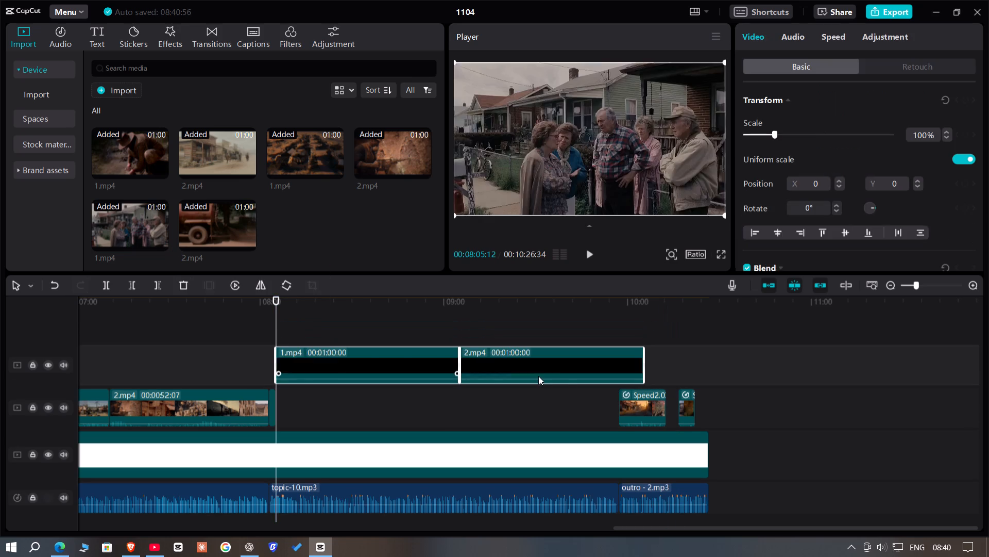
Speed up the topic 10 clip 2.mp4 to 1.1x and trim its end at the start of the first outro clip.
click(602, 321)
drag(602, 321, 622, 336)
click(622, 336)
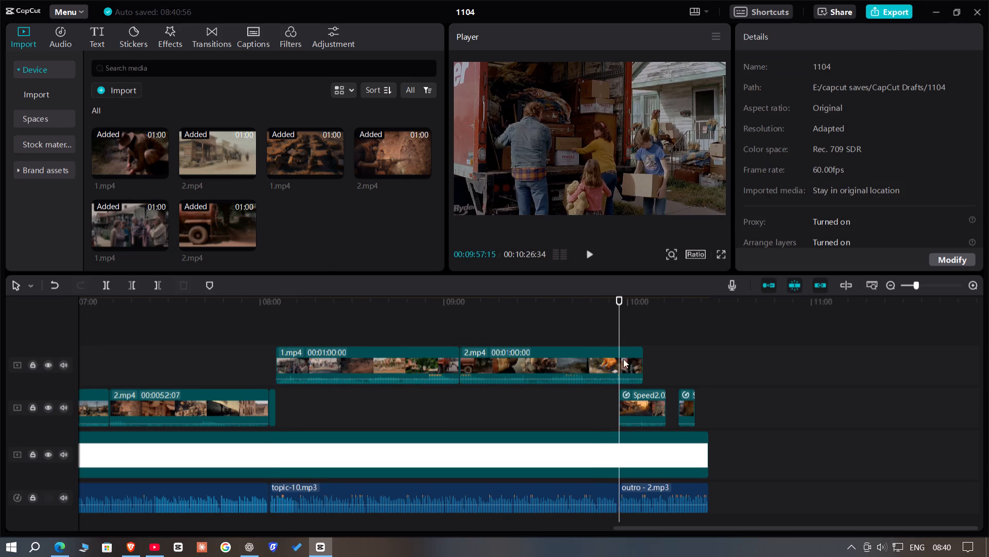
click(627, 375)
click(832, 35)
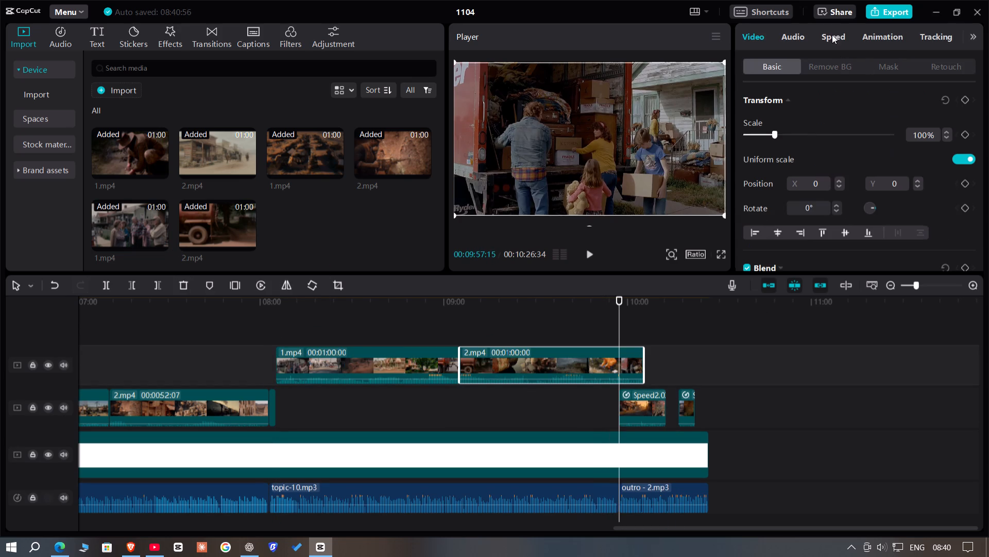
click(970, 116)
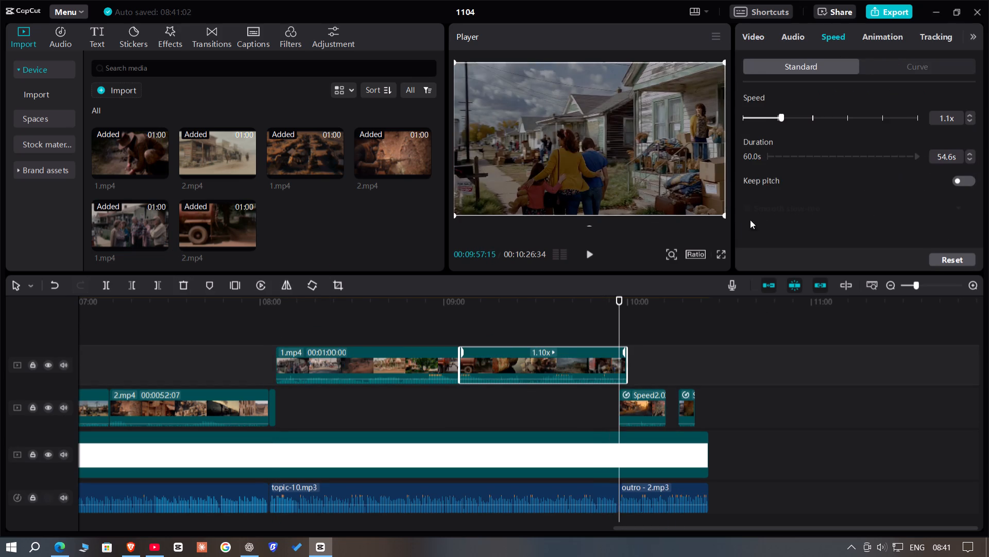
click(157, 284)
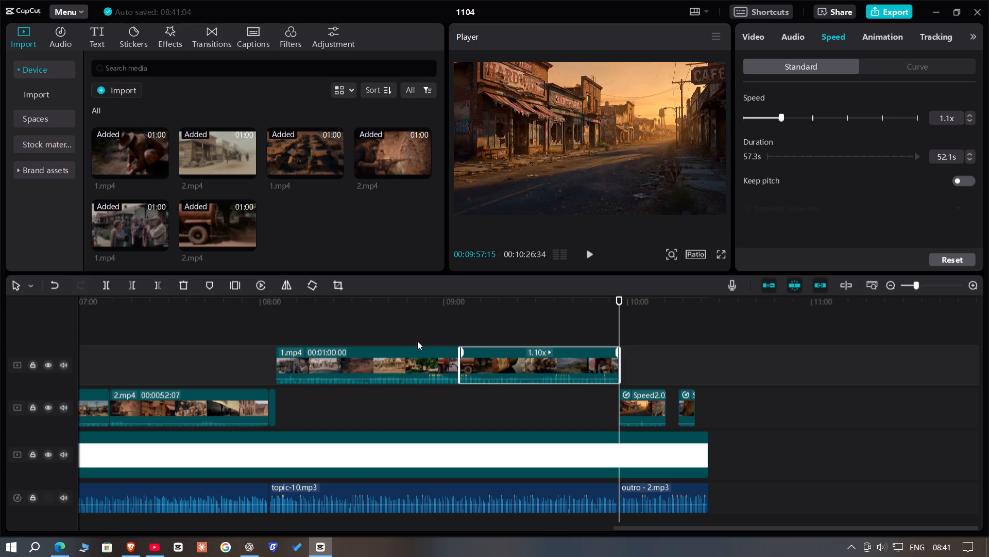
Move both topic 10 clips down into the gap on the main footage track, between the topic-10 image and the outro clip.
drag(411, 339, 523, 366)
click(523, 366)
drag(523, 366, 523, 413)
click(523, 413)
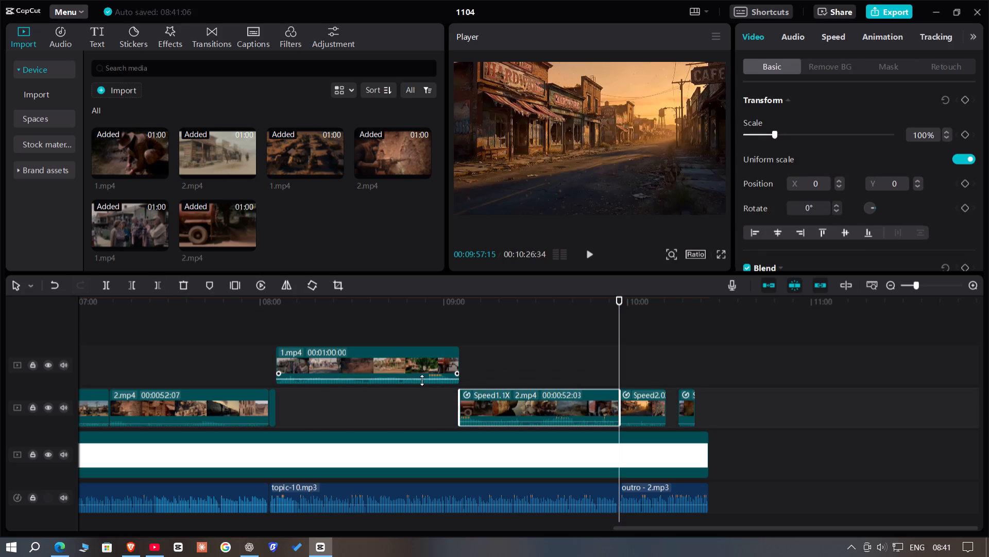
drag(403, 365, 400, 403)
Set the volume of both topic 10 clips to -15 dB.
drag(417, 335, 494, 369)
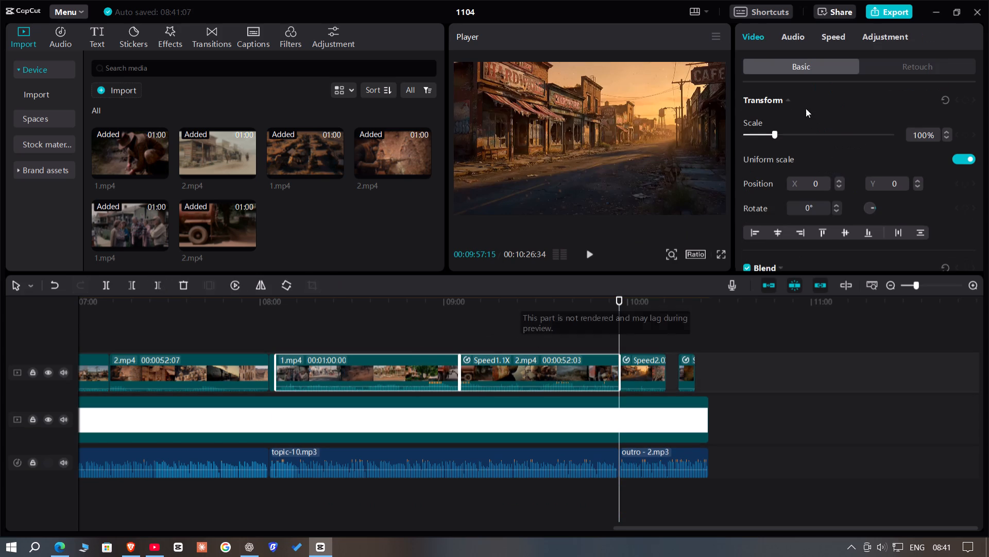
click(791, 38)
triple_click(921, 134)
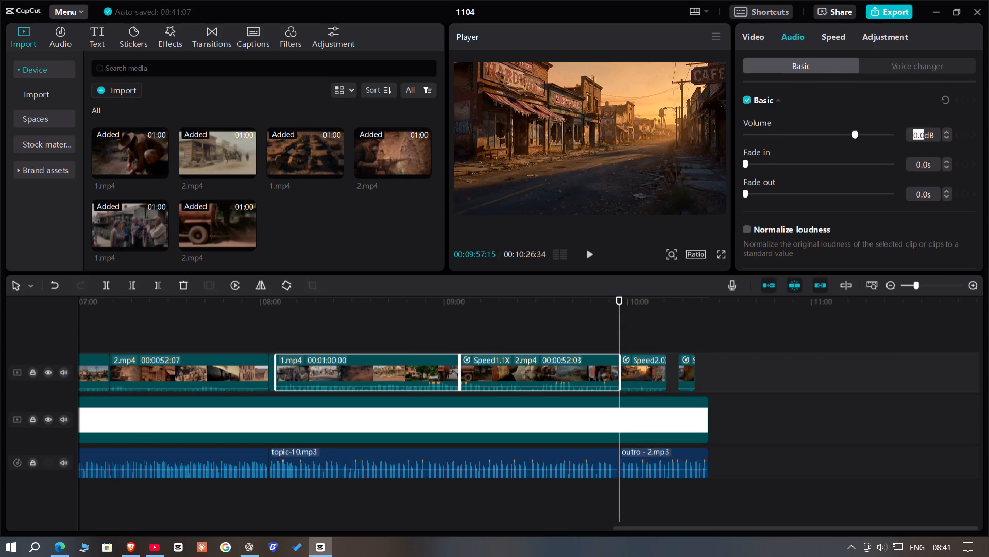
key(BackSpace)
key(BackSpace)
key(BackSpace)
text(-15)
key(Return)
Add the Glare light-effect transition between the topic 10 clip 2.mp4 and the first outro clip.
click(604, 336)
drag(604, 336, 620, 342)
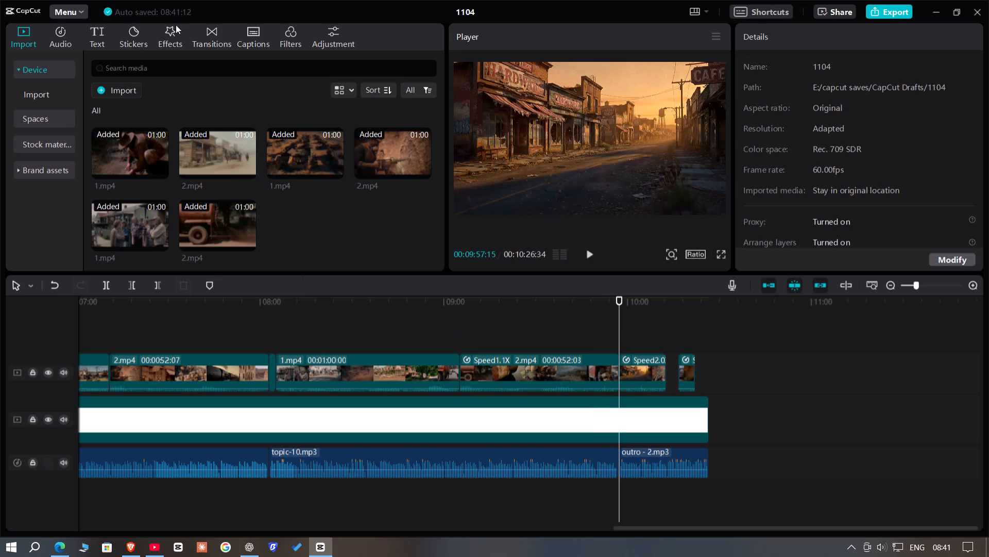
click(226, 42)
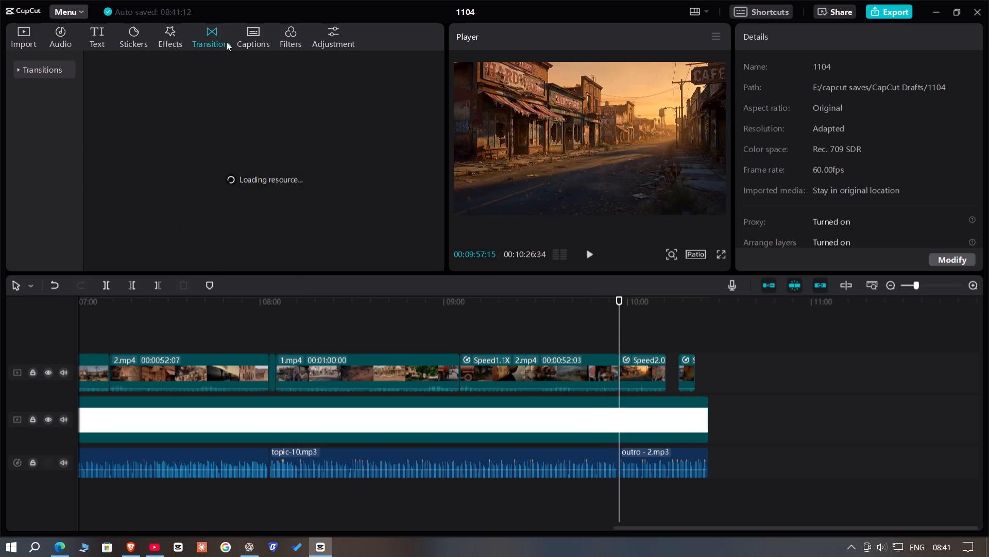
click(36, 77)
click(64, 141)
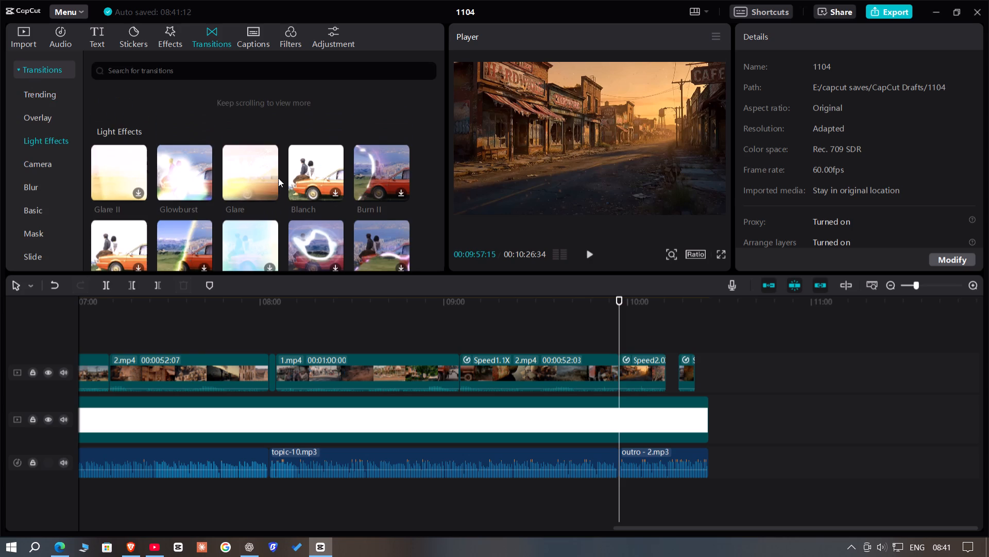
drag(242, 167, 617, 370)
Add the Glare transition between the intro video and the image clip that opens topic 6.
click(577, 310)
click(597, 331)
drag(597, 331, 386, 339)
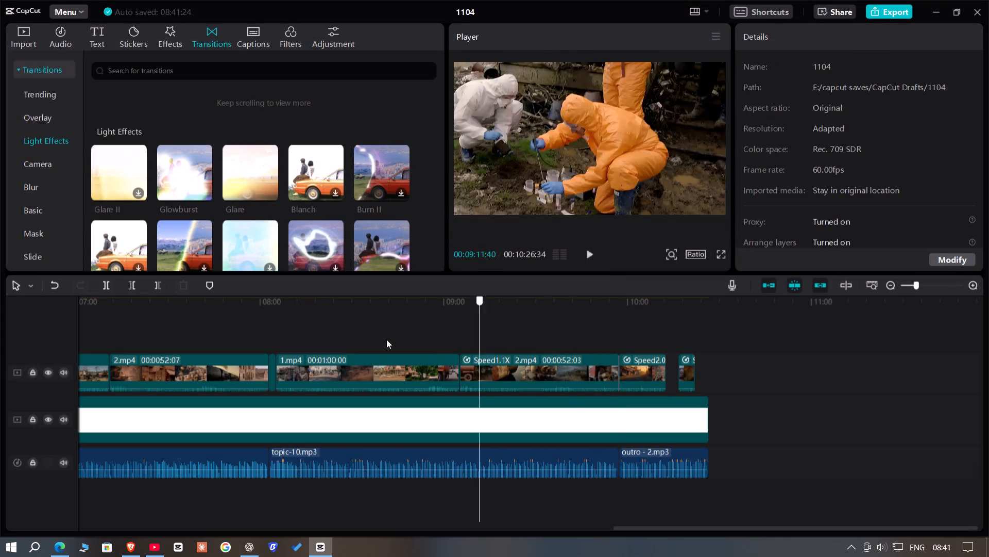
drag(386, 339, 0, 391)
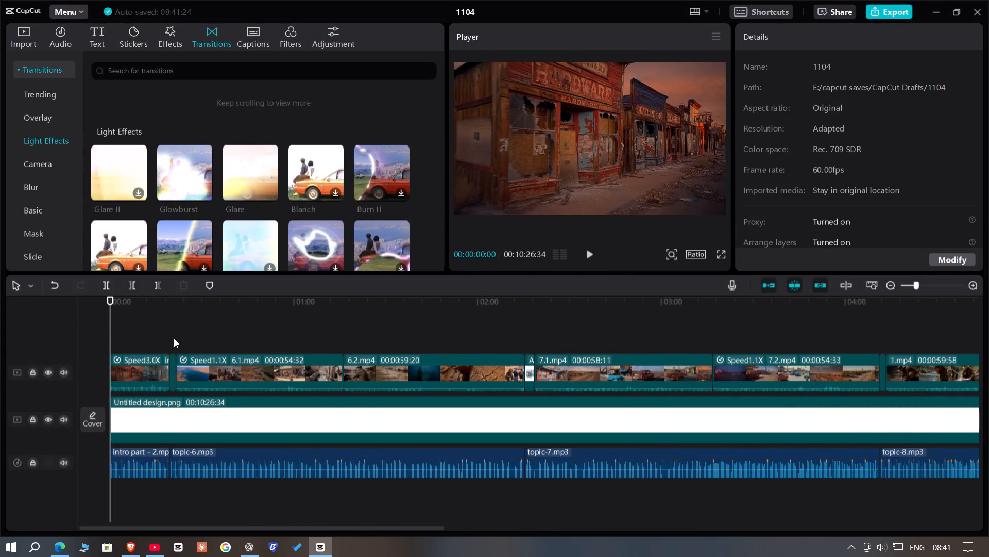
click(174, 338)
drag(242, 173, 167, 370)
Play back the joins before topics 6 and 7, and check the gap between the two outro video clips.
click(167, 341)
key(space)
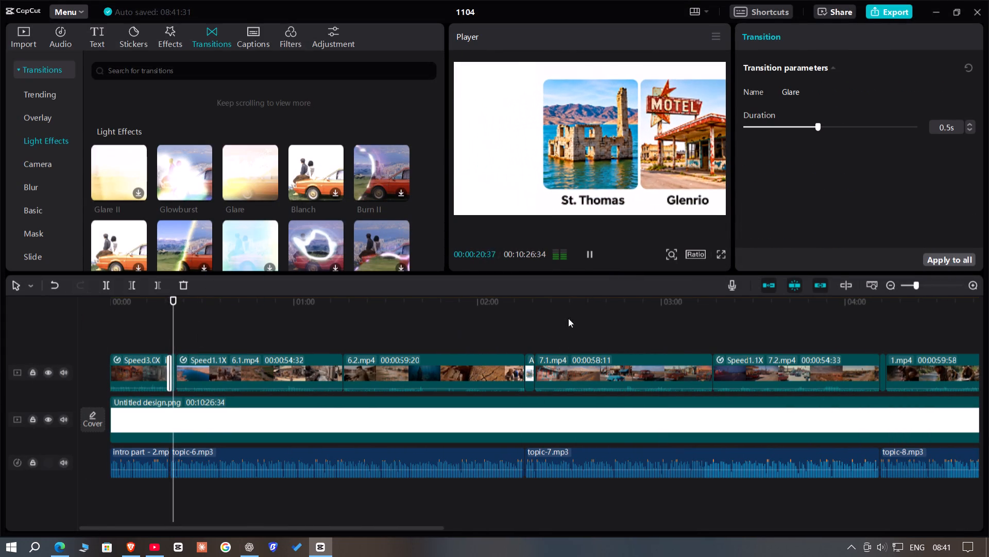
click(923, 283)
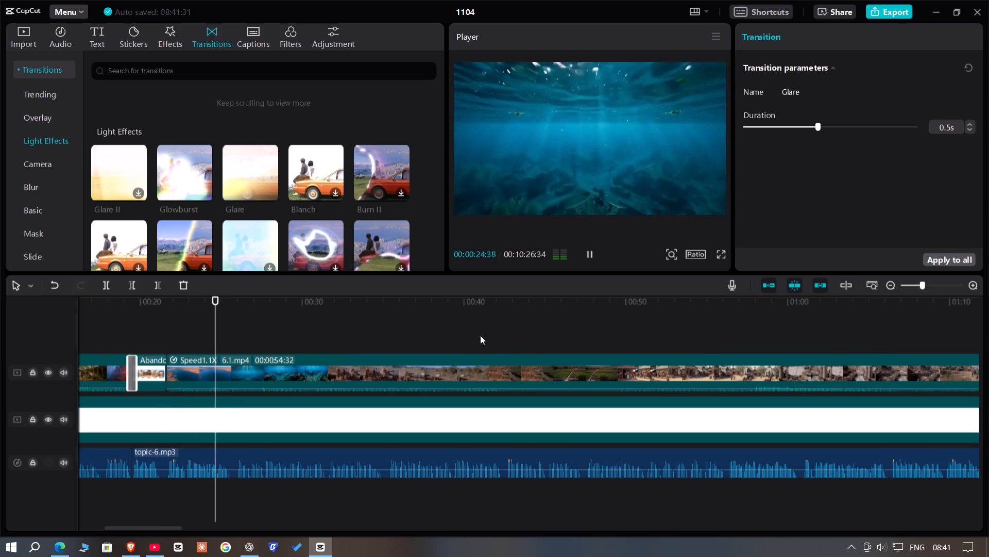
click(917, 283)
click(416, 337)
drag(416, 337, 481, 348)
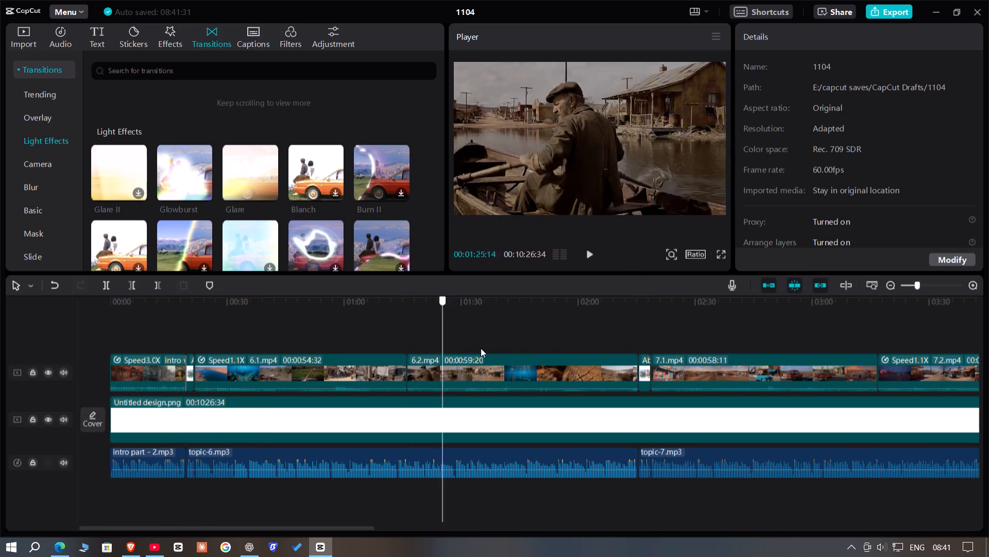
drag(481, 348, 635, 374)
click(635, 374)
key(space)
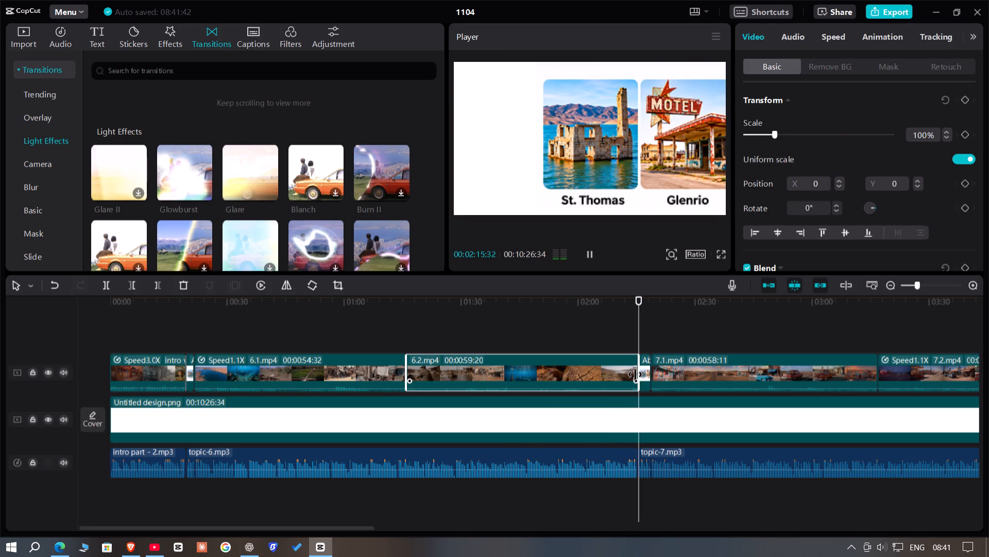
click(654, 325)
drag(654, 325, 810, 347)
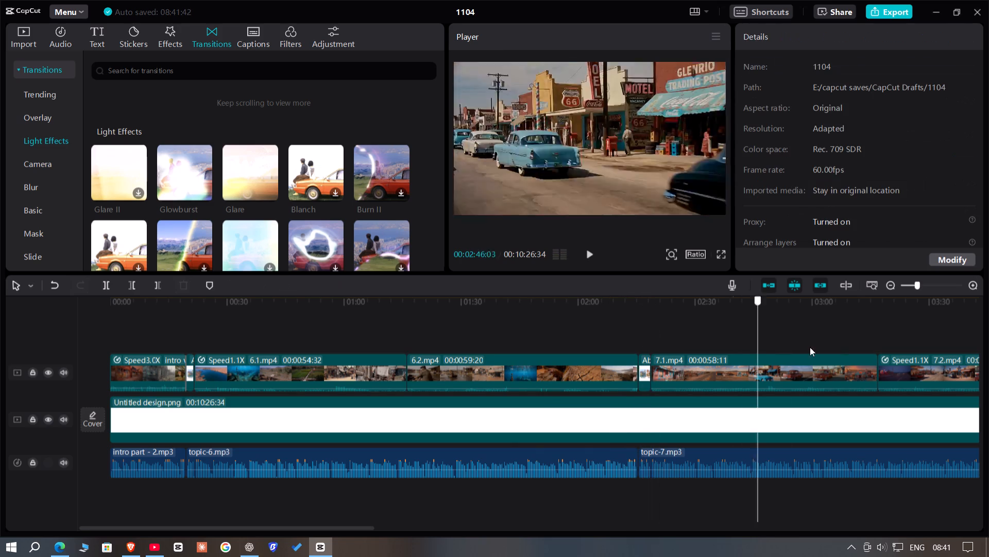
drag(810, 347, 663, 376)
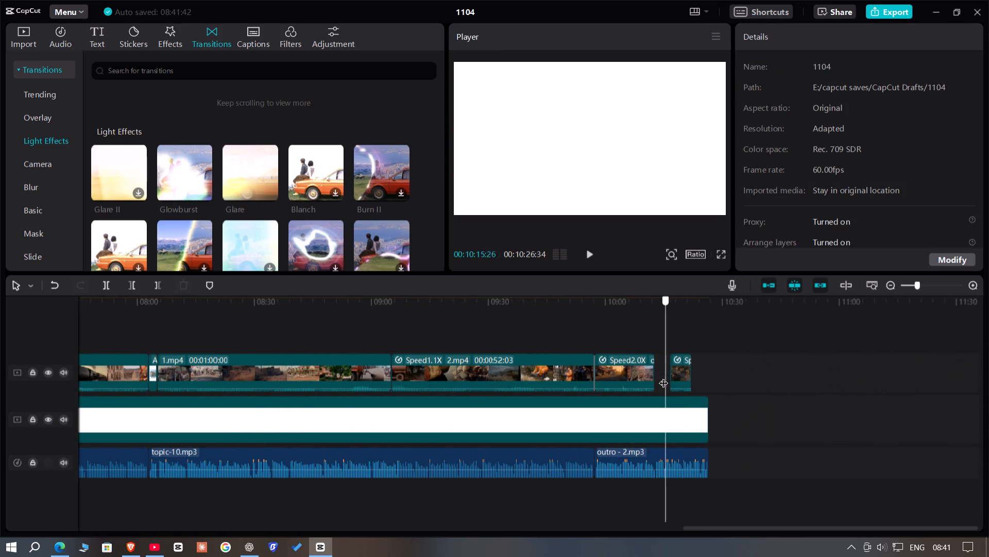
drag(663, 376, 654, 378)
key(space)
click(924, 286)
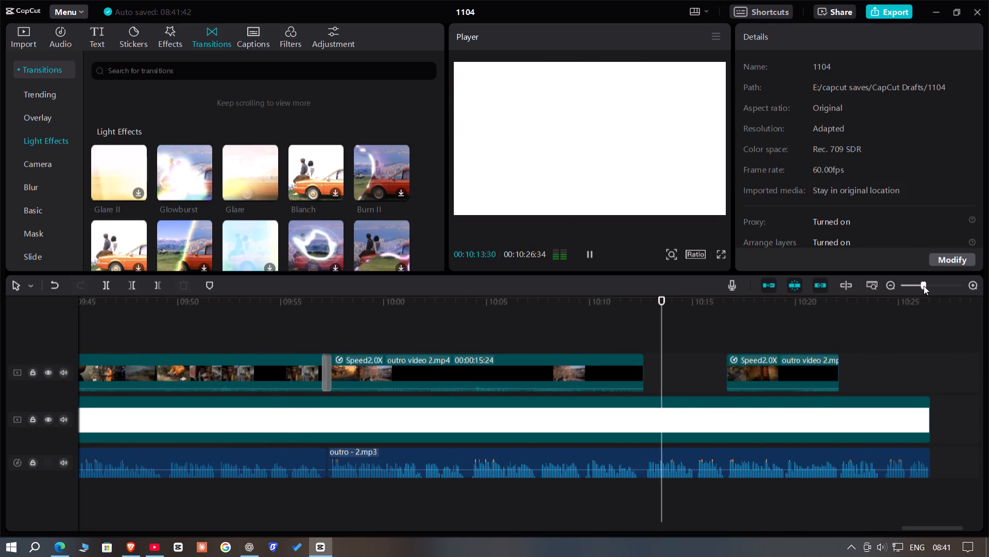
key(space)
Import like-124058 from the Pexels Videos folder and place it on a new upper track over the outro, starting at about 10:10.
click(26, 35)
click(107, 87)
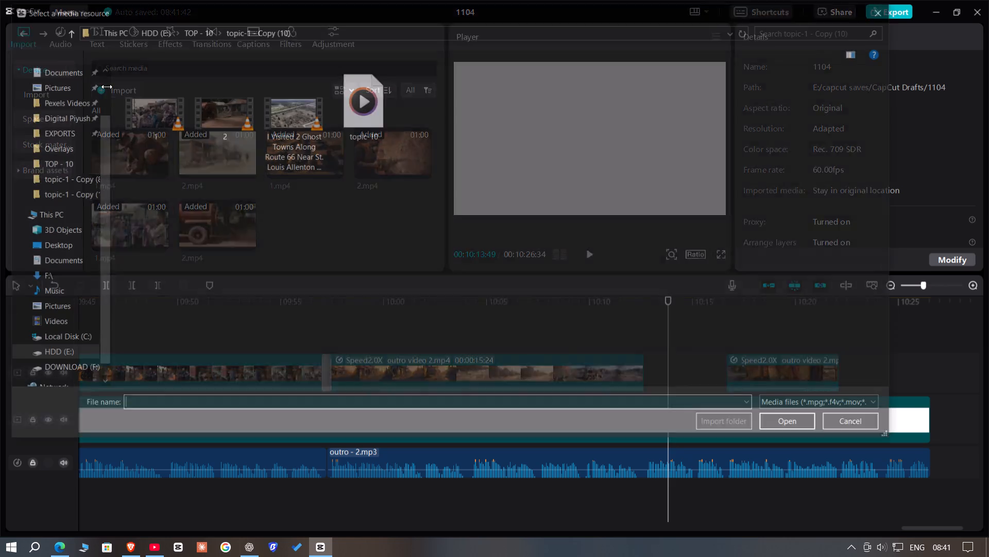
click(53, 103)
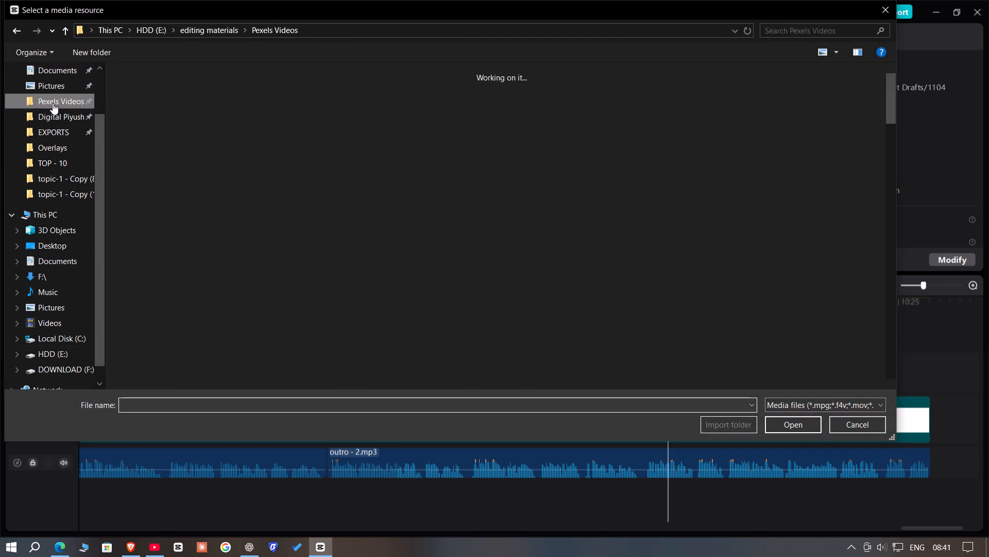
scroll(858, 229, down, 12)
scroll(602, 239, down, 6)
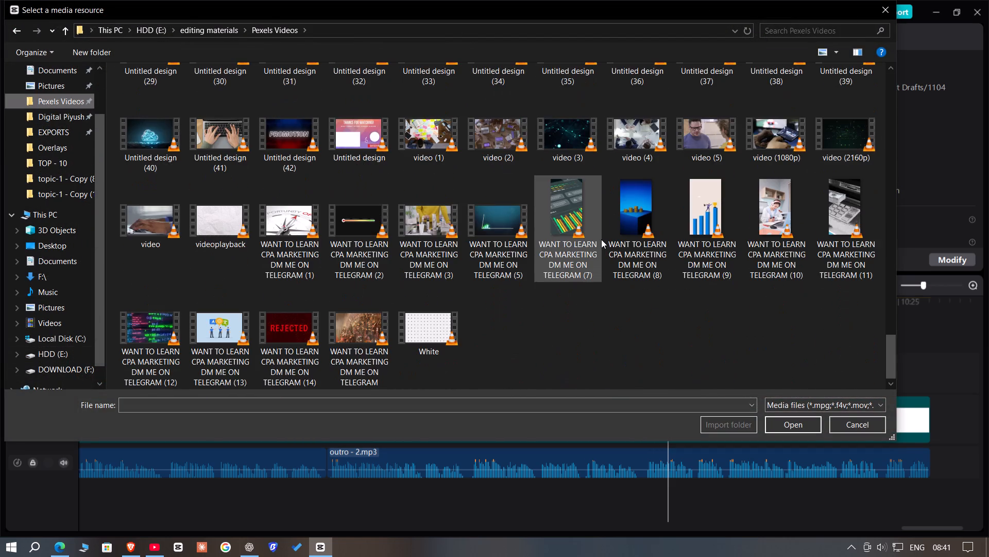
scroll(601, 239, up, 2)
scroll(509, 242, down, 1)
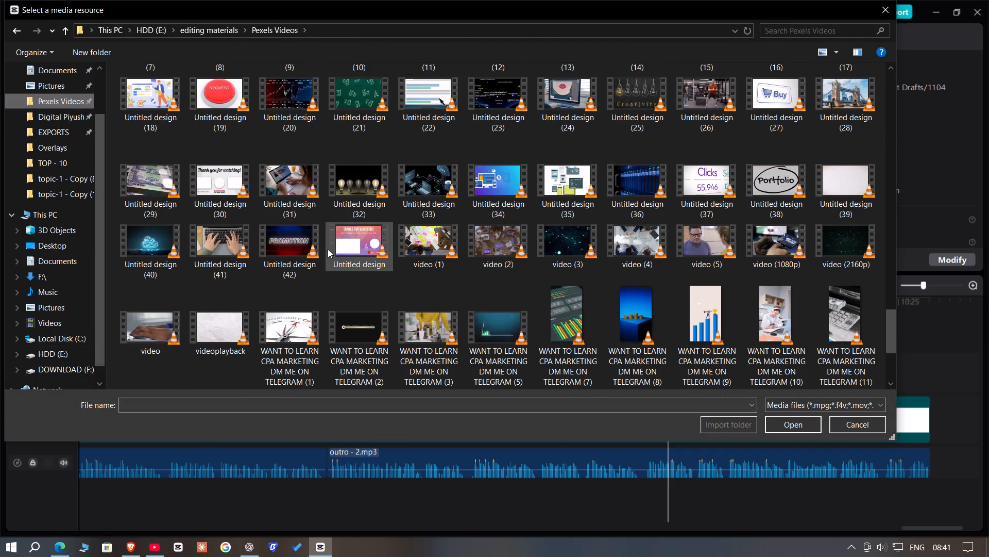
scroll(328, 249, up, 6)
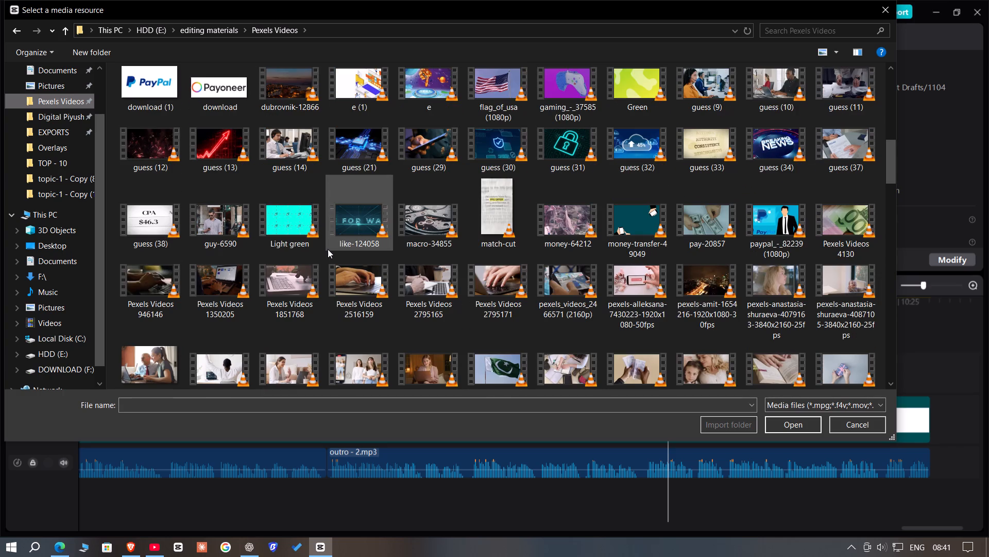
double_click(385, 216)
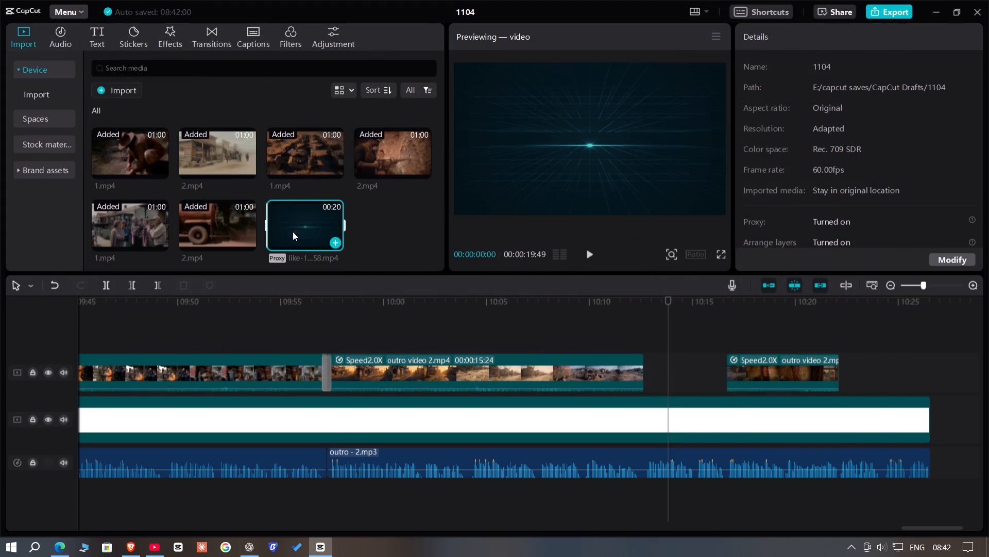
drag(313, 217, 585, 333)
Trim the start of the like-124058 clip at 00:10:17:42, just after the LIKE text fades out.
click(770, 321)
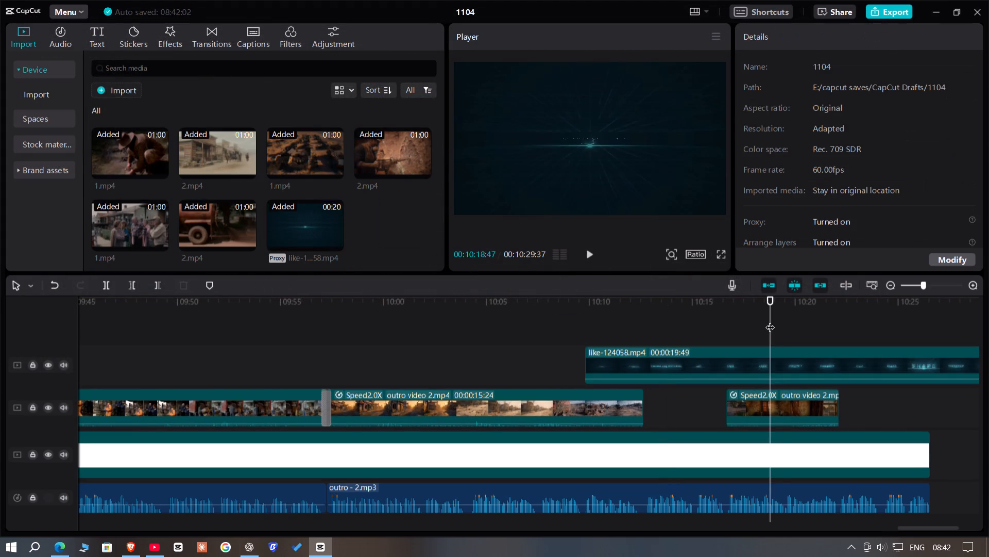
drag(770, 321, 881, 340)
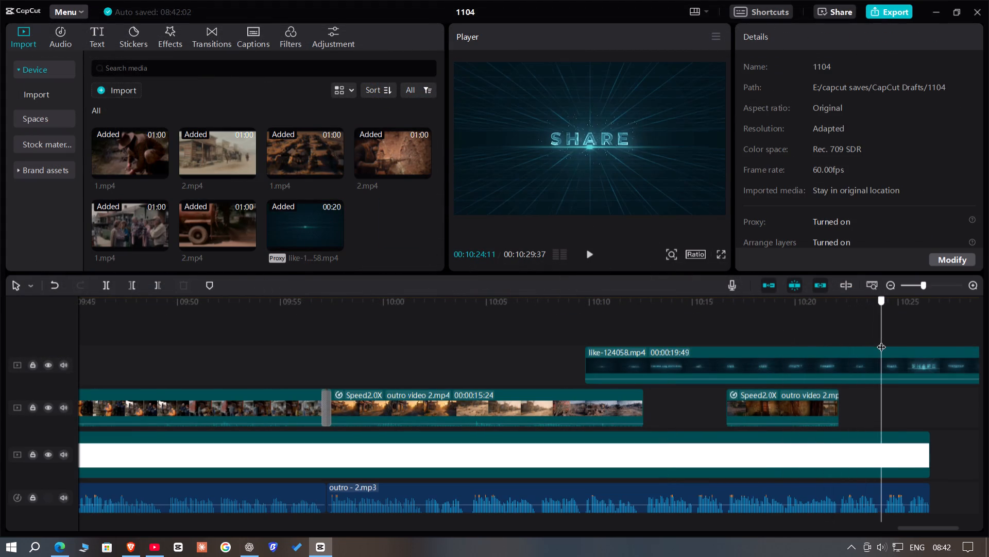
drag(881, 340, 704, 348)
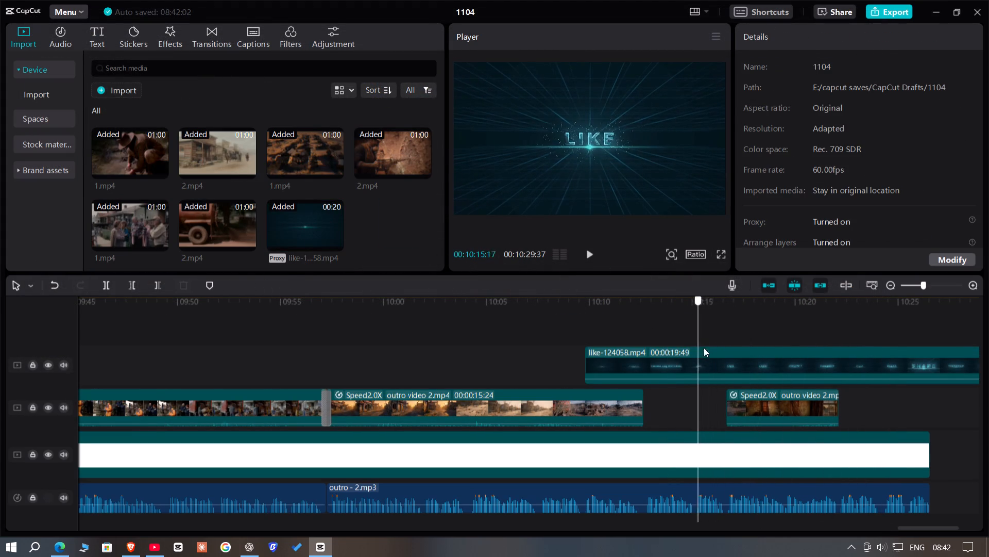
drag(704, 348, 745, 371)
key(Right)
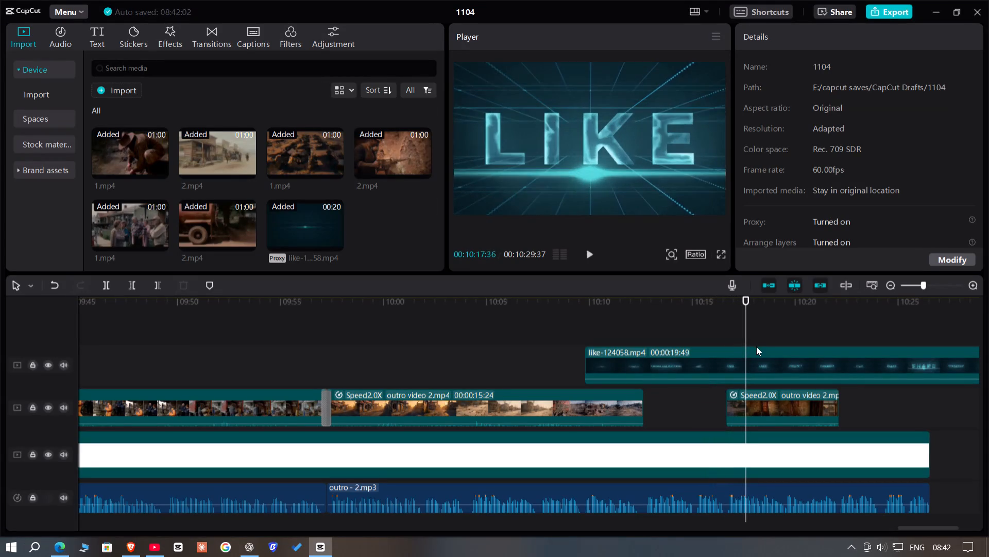
key(Right)
key(Right)
key(Right)
key(Right)
key(Right)
key(Right)
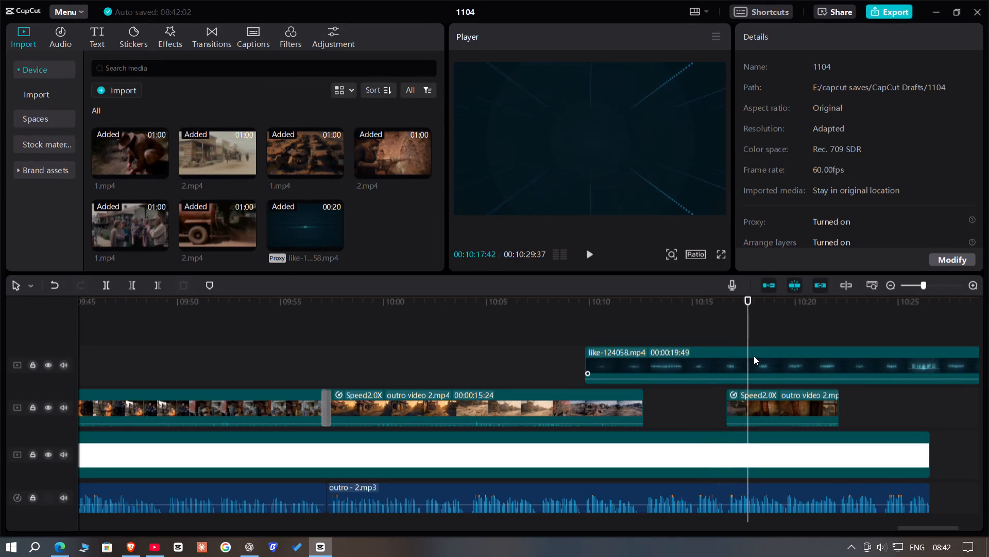
click(754, 356)
click(130, 288)
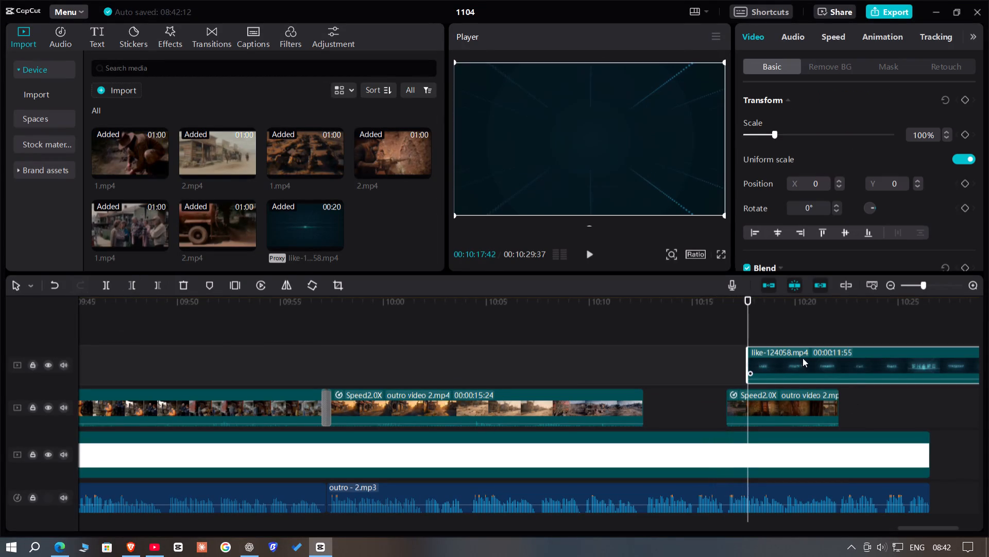
Fit the like-124058 clip into the gap between the two outro videos, cutting its end at 00:10:16:40.
drag(801, 358, 696, 358)
click(696, 316)
drag(696, 316, 727, 340)
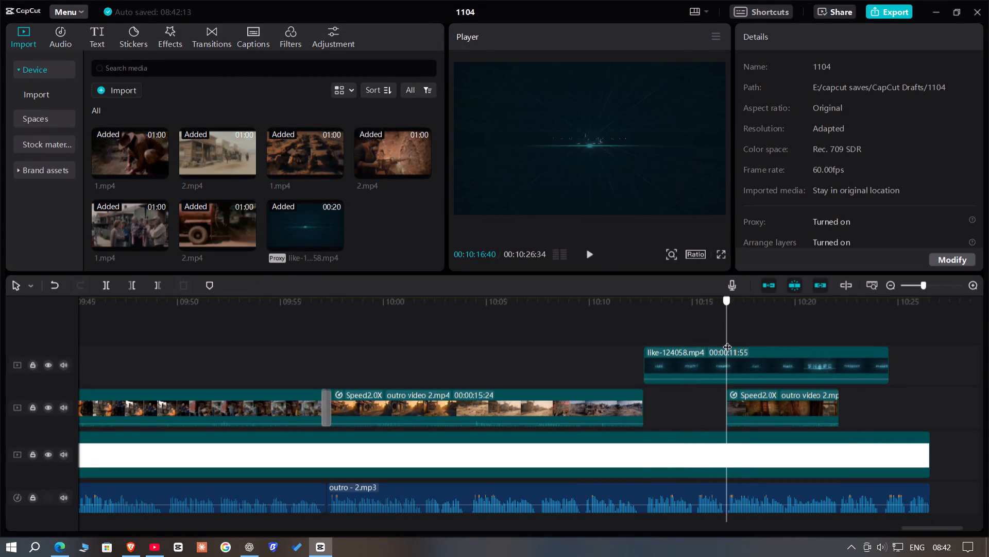
drag(727, 340, 730, 342)
drag(760, 326, 775, 370)
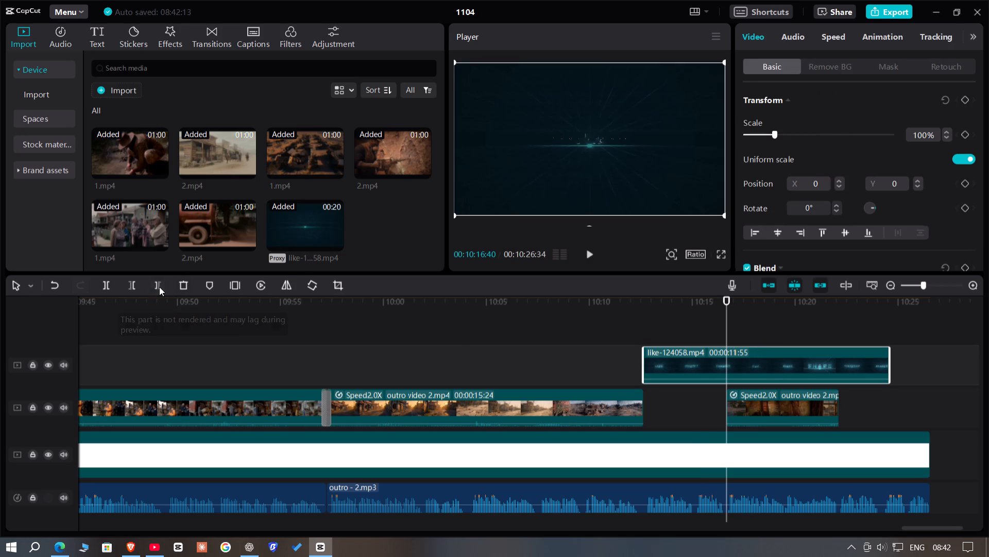
click(159, 287)
drag(677, 363, 675, 409)
click(675, 409)
click(621, 337)
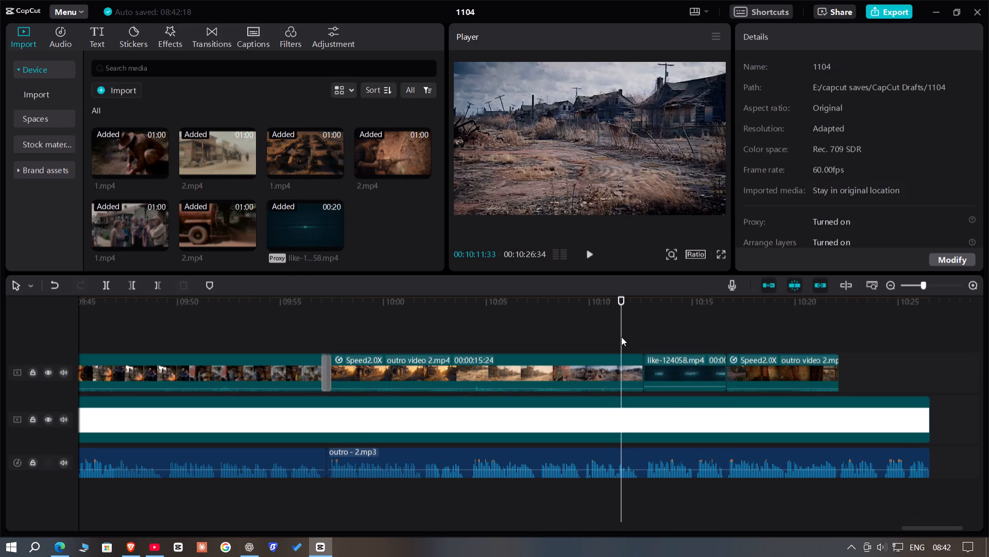
key(space)
Lock the track that holds the white background clip.
double_click(30, 416)
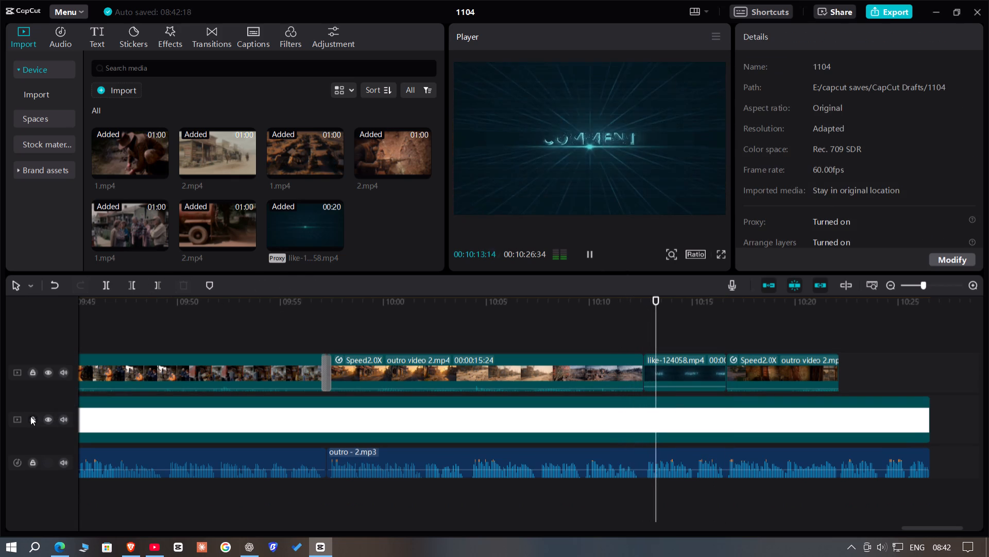
Check the uncovered stretch between the end of the last outro video and the end of the outro audio.
click(845, 315)
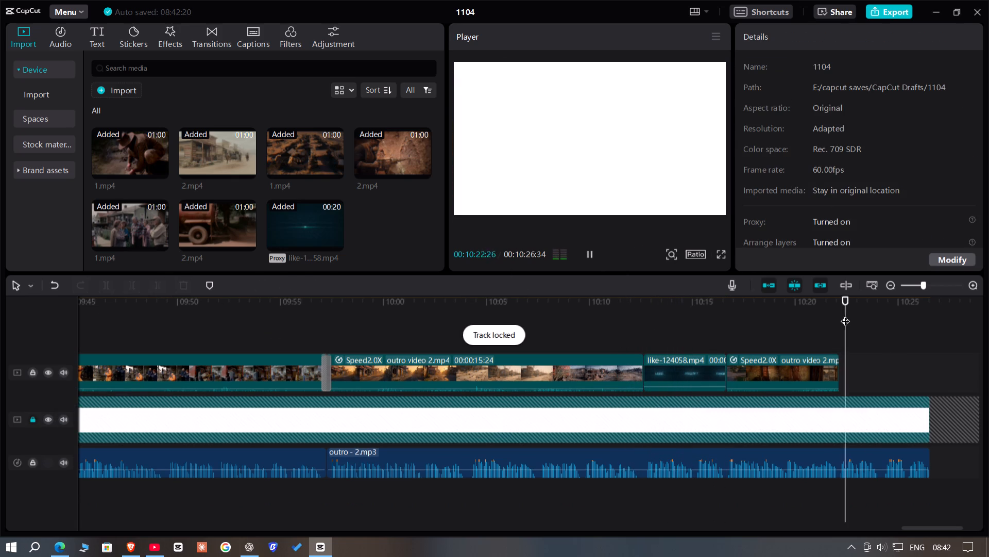
drag(843, 315, 841, 327)
click(911, 290)
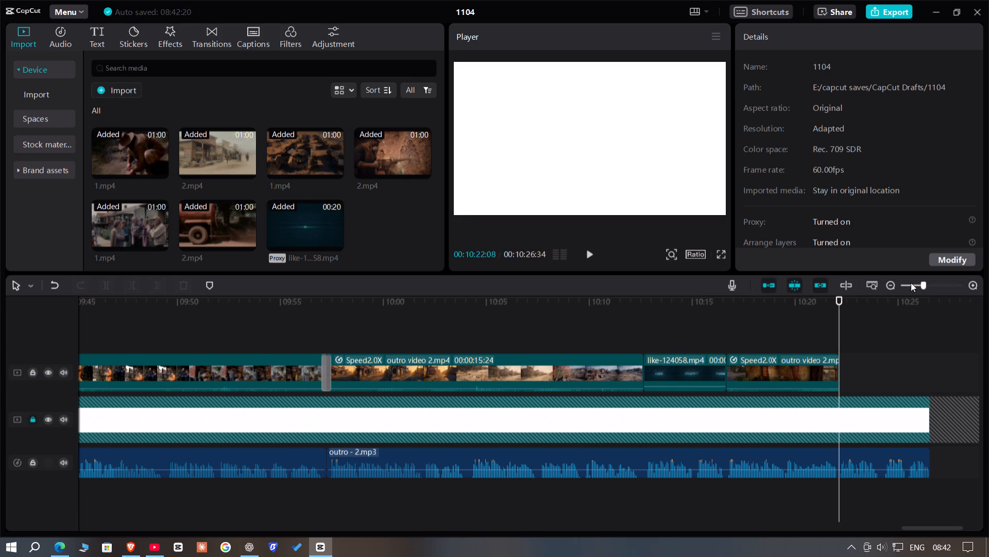
click(911, 283)
click(834, 365)
click(856, 355)
drag(856, 355, 988, 355)
click(988, 355)
triple_click(908, 337)
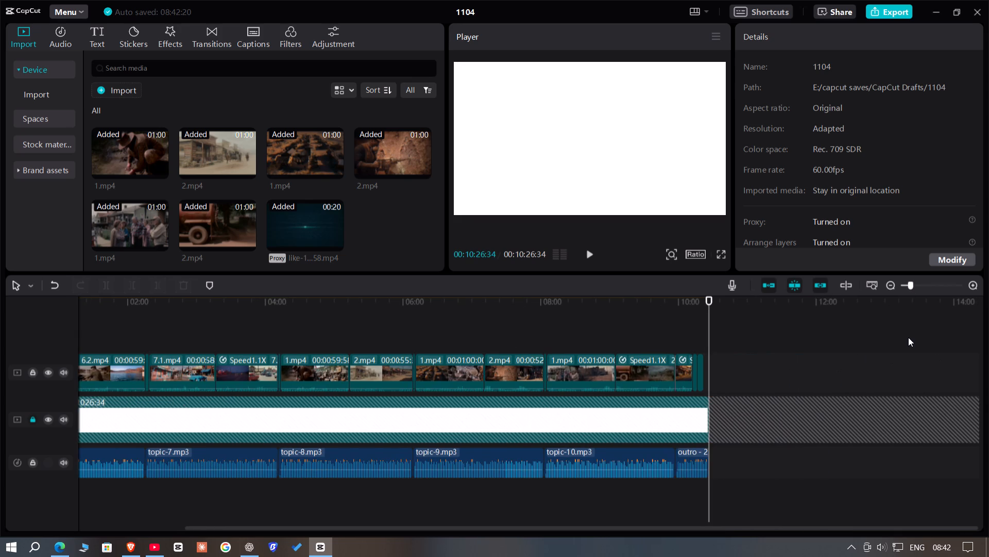
click(890, 317)
click(890, 304)
click(887, 299)
drag(887, 299, 949, 305)
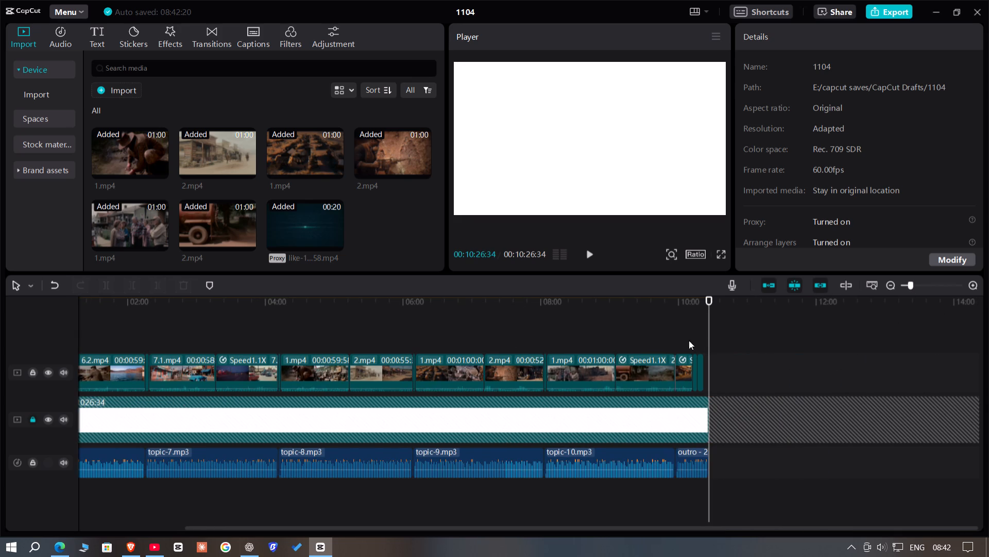
click(695, 331)
drag(695, 331, 703, 331)
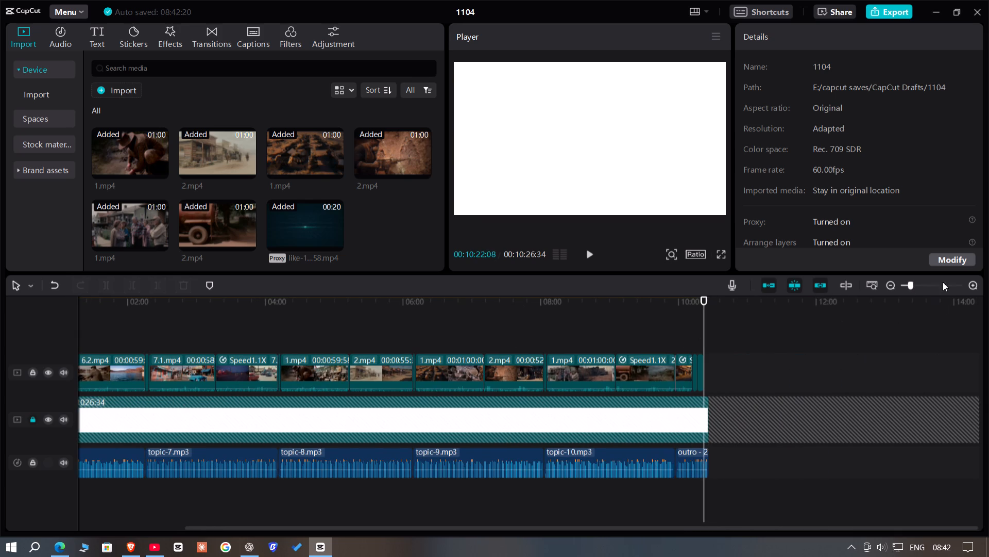
click(916, 284)
click(922, 289)
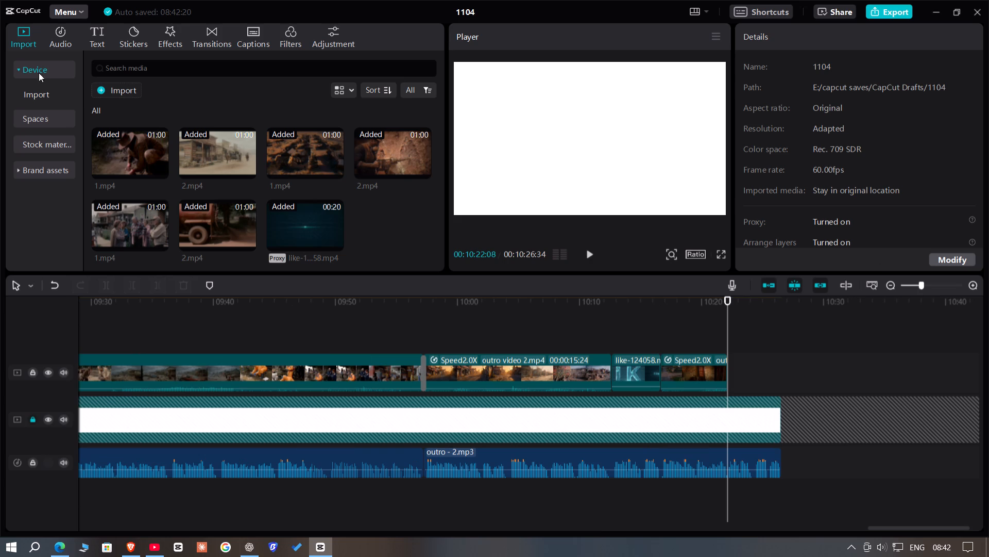
click(123, 96)
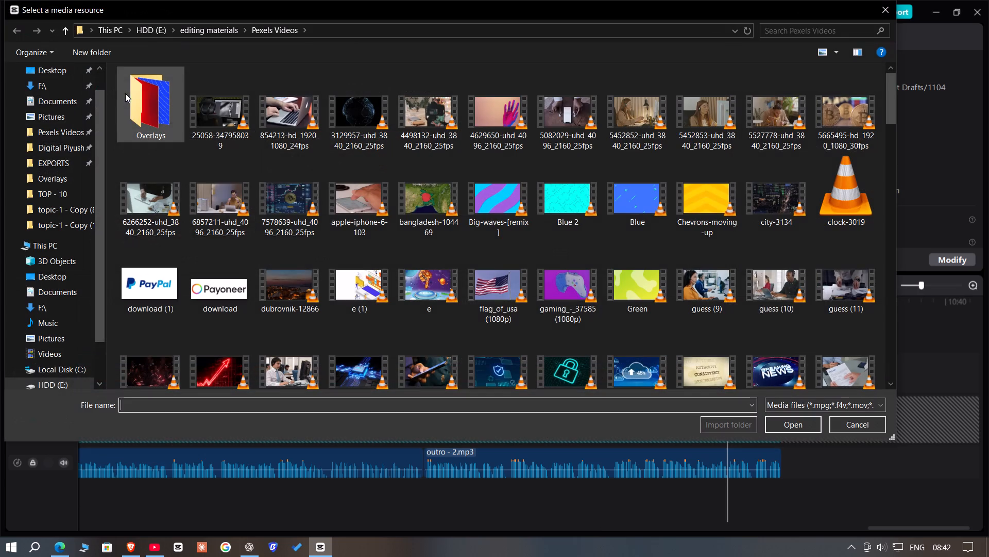
click(60, 357)
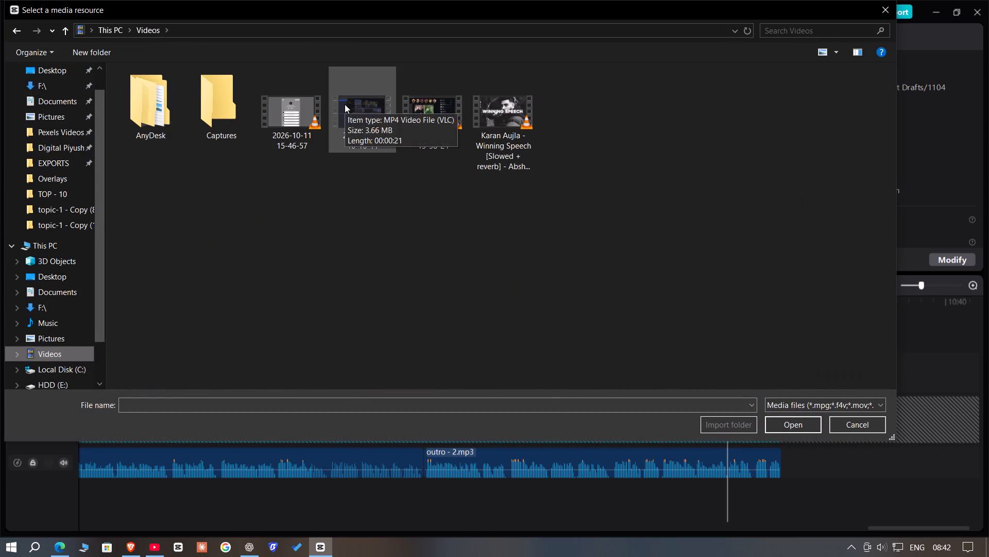
double_click(342, 120)
drag(387, 220, 407, 236)
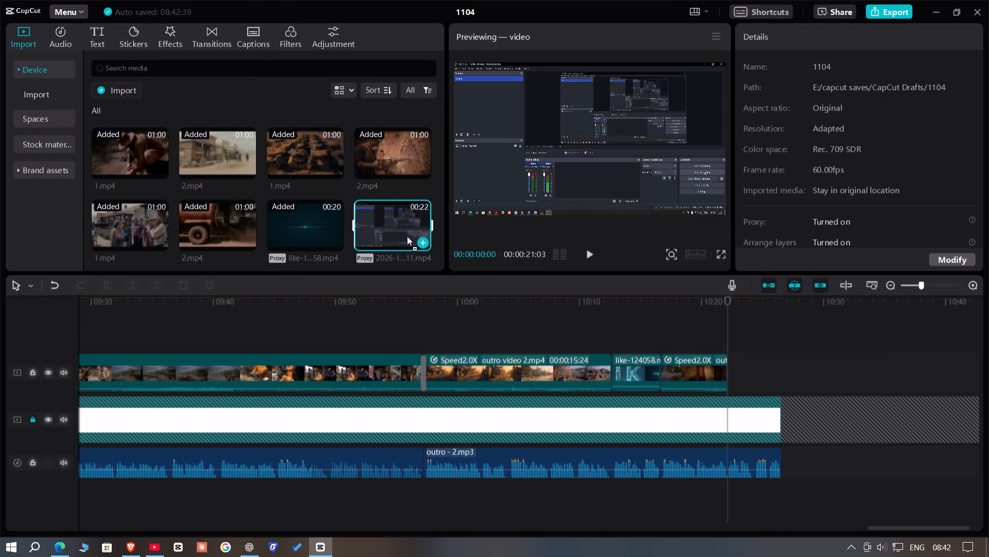
drag(407, 236, 532, 336)
Trim the start of the screen recording at 00:10:13:22.
click(601, 312)
drag(601, 312, 615, 319)
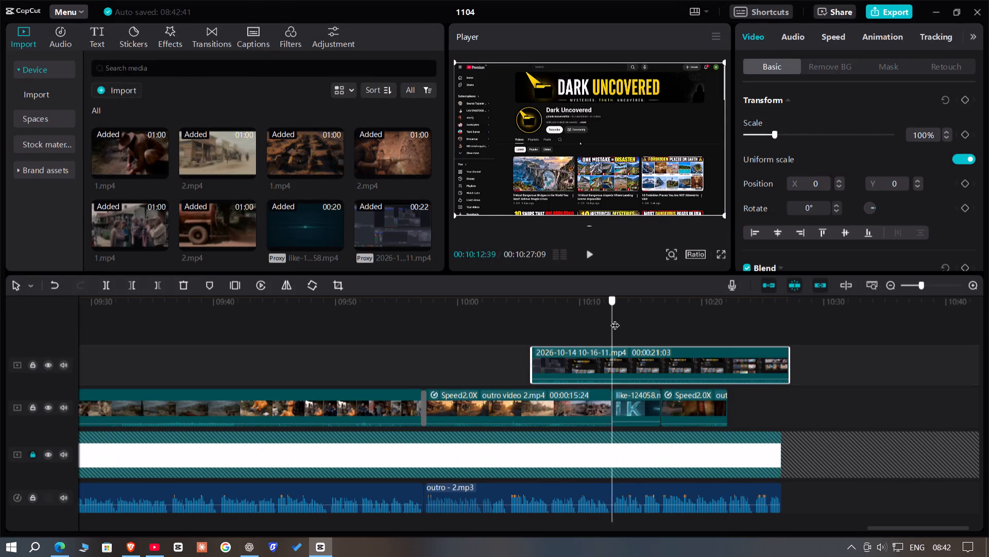
drag(615, 319, 621, 324)
click(623, 368)
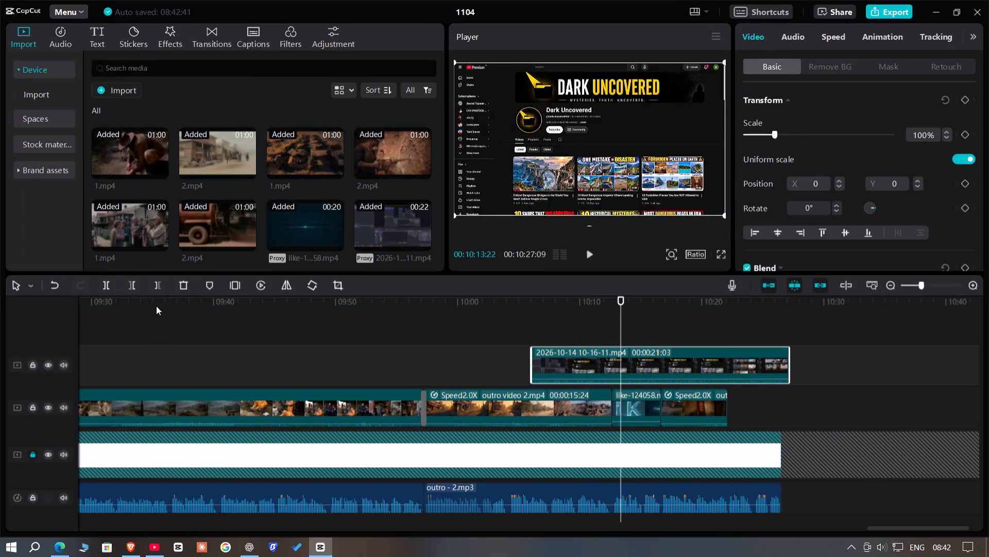
click(129, 280)
Move the trimmed screen recording onto the outro video track, directly after the last outro video.
drag(663, 370, 813, 409)
drag(792, 409, 770, 411)
click(810, 339)
click(818, 374)
drag(822, 372, 778, 372)
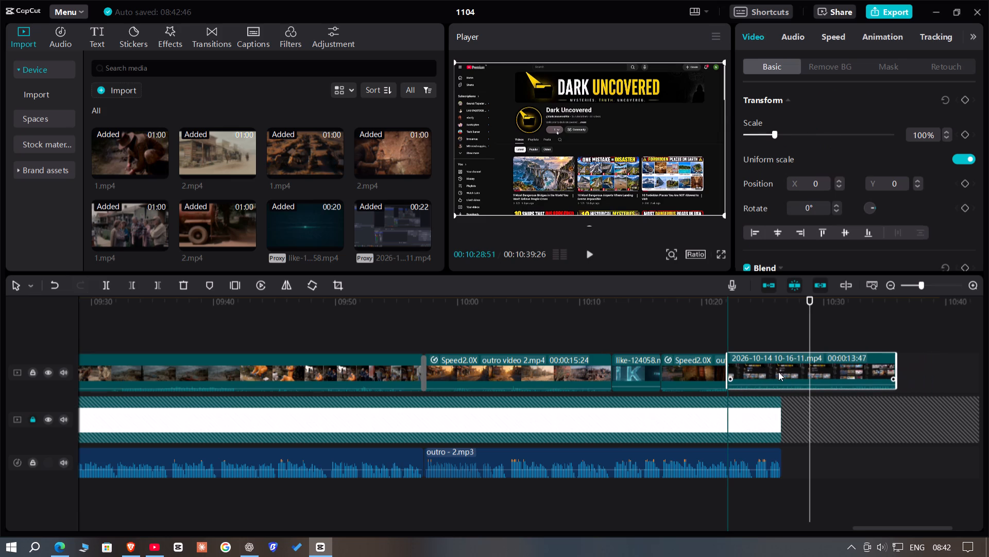
Trim the screen recording's start again at 00:10:23:44, keep it against the last outro video and play it back.
click(722, 330)
drag(723, 338, 732, 342)
key(space)
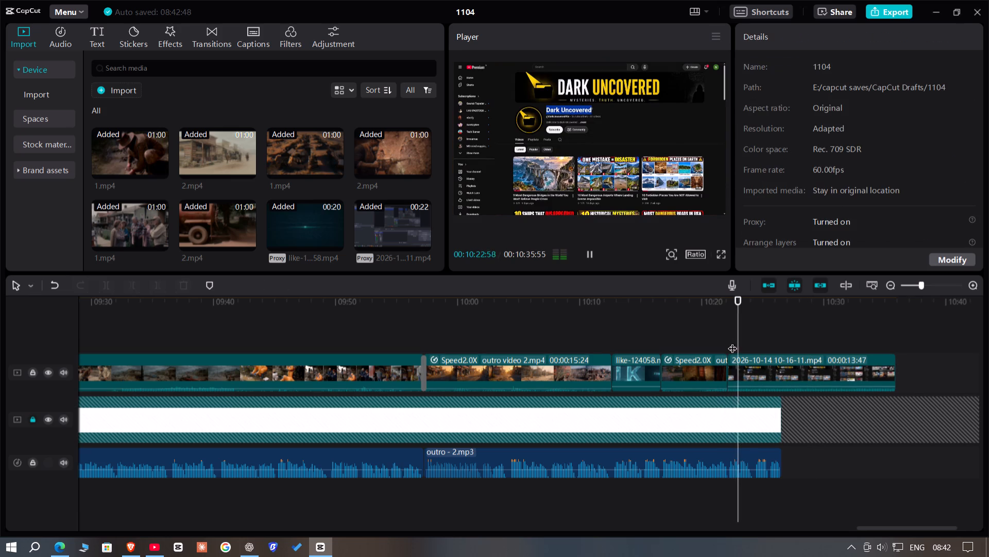
key(space)
click(766, 376)
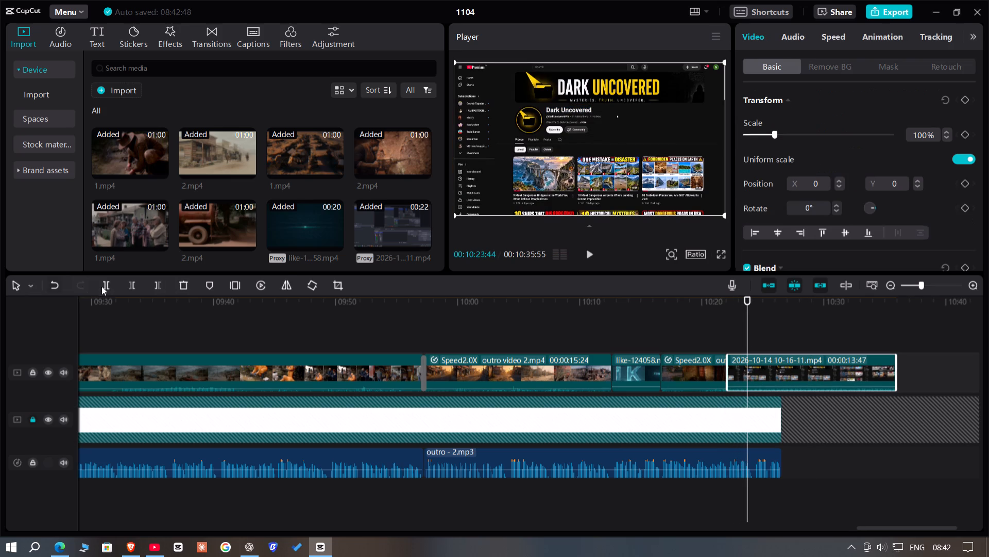
click(126, 283)
drag(789, 364, 768, 364)
key(space)
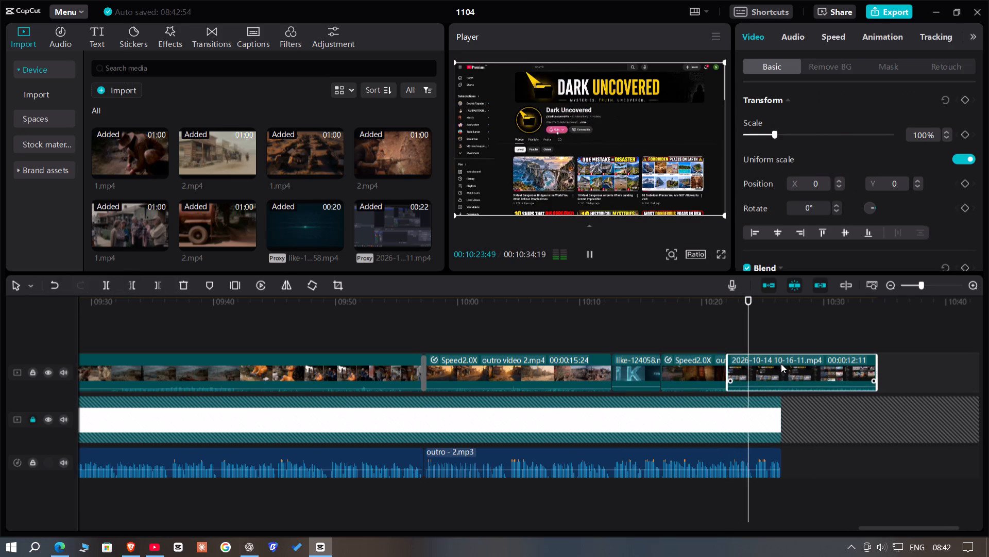
key(space)
Copy the screen recording clip and paste the duplicate on a track directly above it, starting at 00:10:22:08.
right_click(782, 365)
click(808, 138)
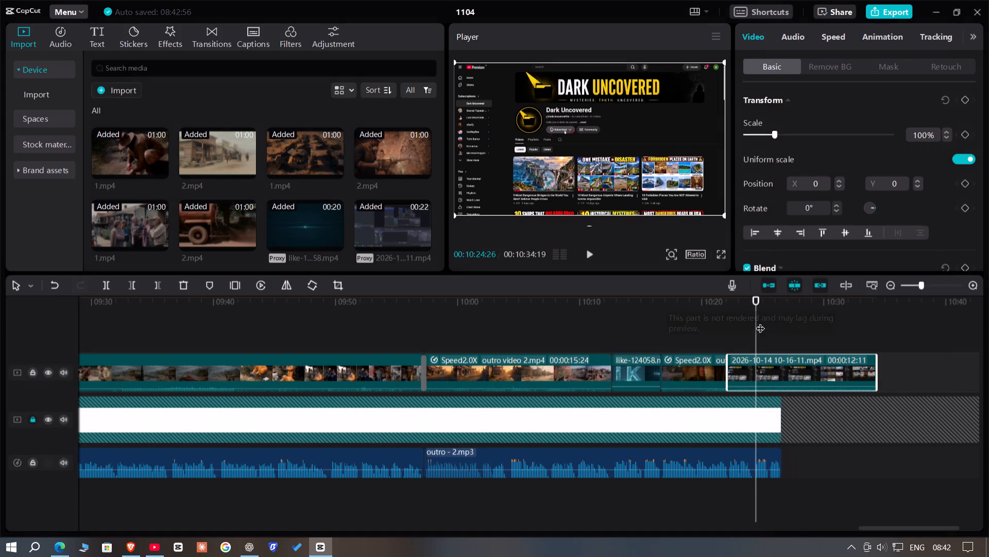
click(737, 315)
drag(735, 315, 731, 323)
key(ctrl+v)
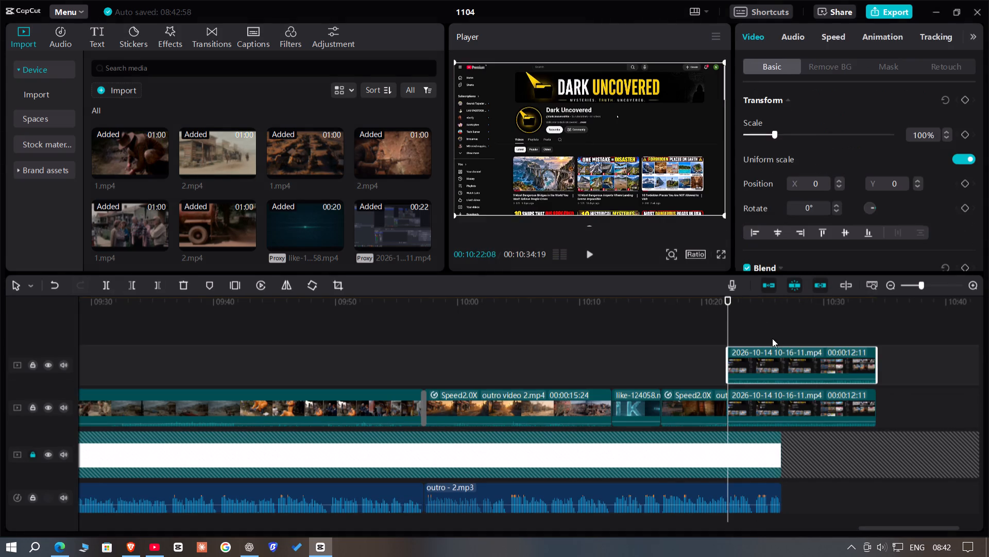
Set the speed of both screen recording clips to 2.0x.
click(758, 329)
drag(758, 329, 786, 345)
drag(805, 345, 833, 417)
click(839, 38)
click(812, 118)
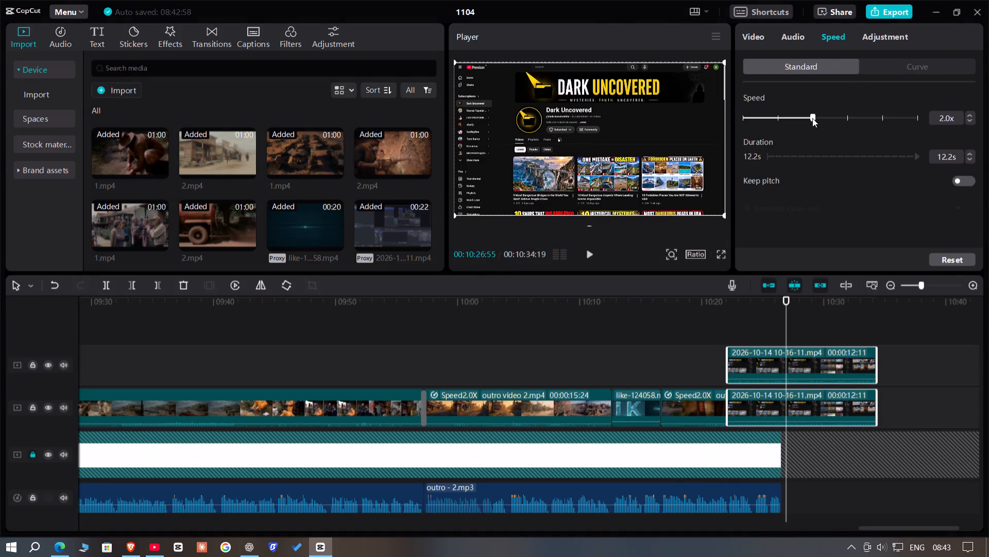
Mute both screen recording clips by lowering their volume to -∞ dB.
click(756, 321)
click(763, 357)
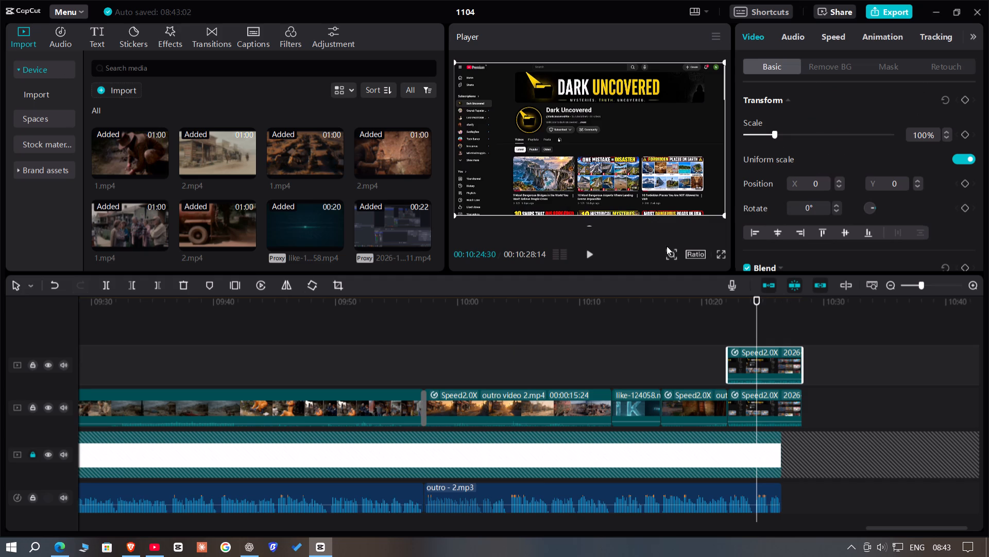
drag(824, 361, 780, 406)
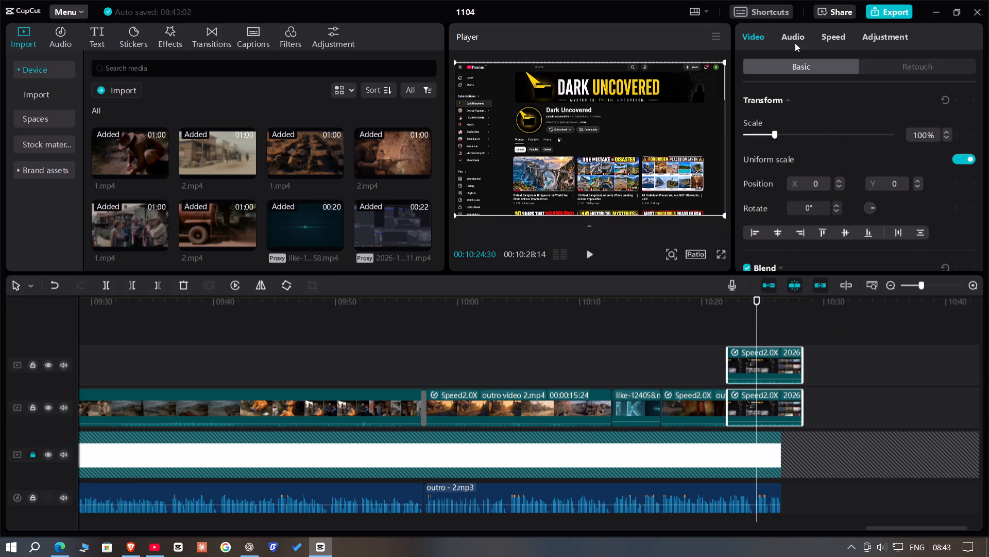
click(795, 38)
drag(825, 142, 453, 157)
drag(773, 138, 609, 141)
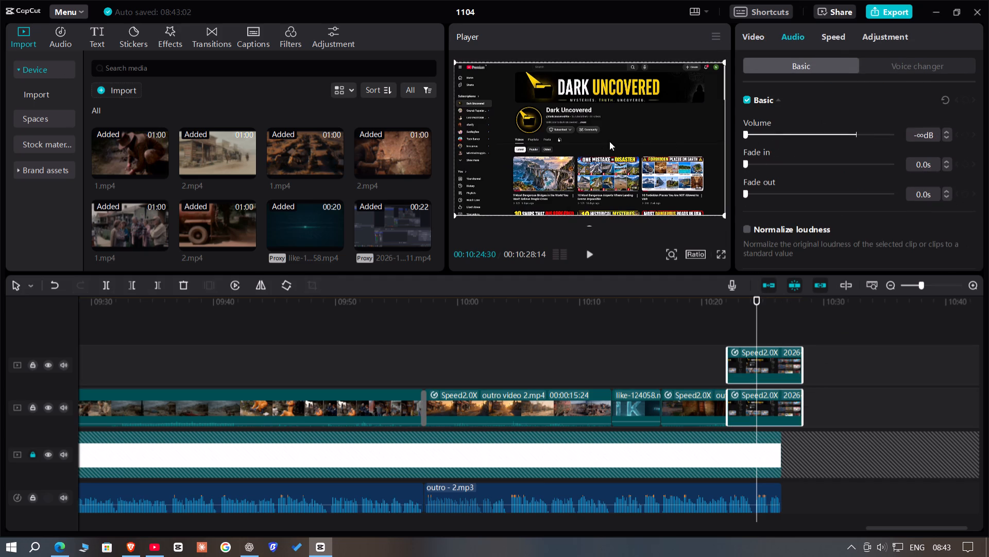
drag(609, 141, 562, 150)
Apply the Blur video effect to the screen recording copy on the upper track.
click(186, 24)
click(173, 32)
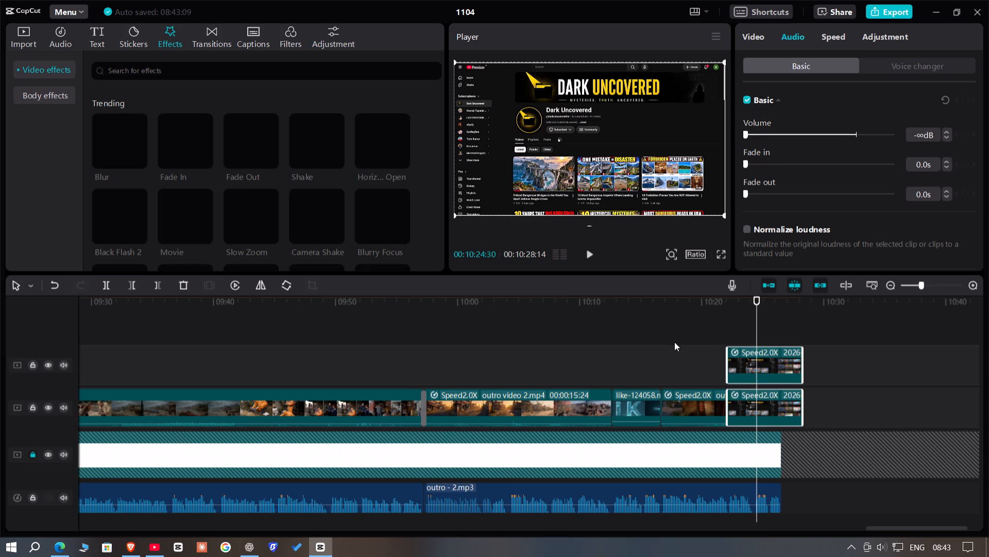
click(738, 338)
click(744, 361)
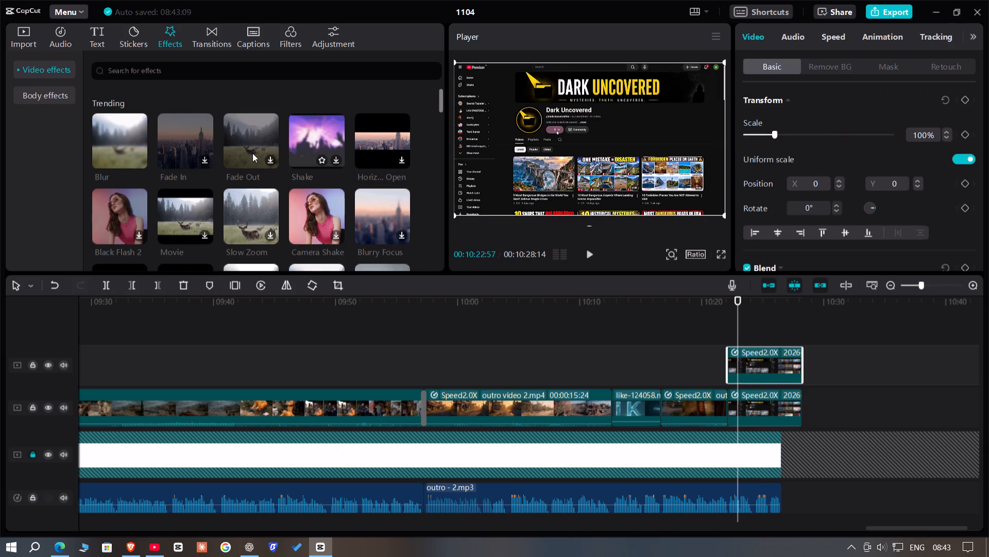
drag(116, 138, 776, 364)
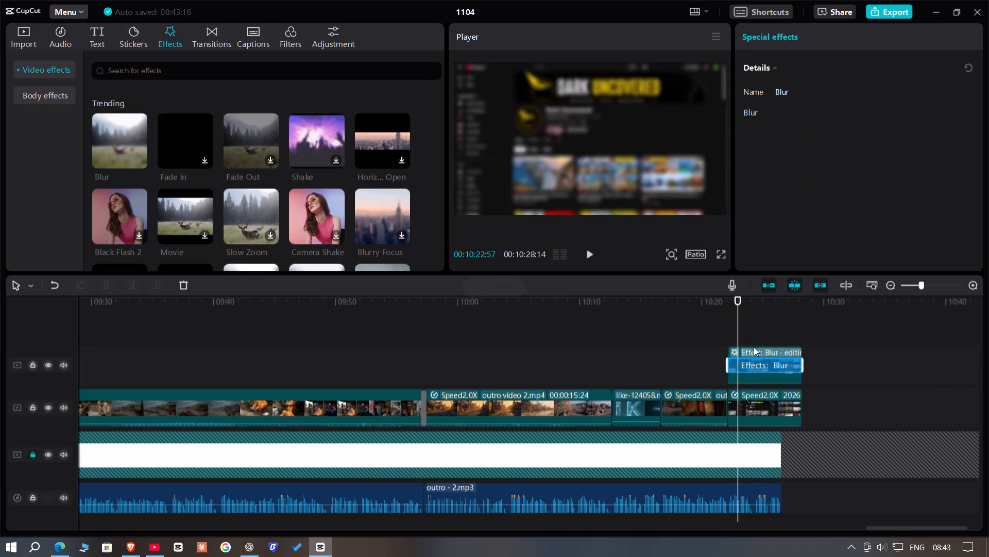
Add a Rectangle mask to the blurred upper copy and fit it over the subscriptions list in the YouTube sidebar.
click(753, 333)
click(753, 380)
click(892, 69)
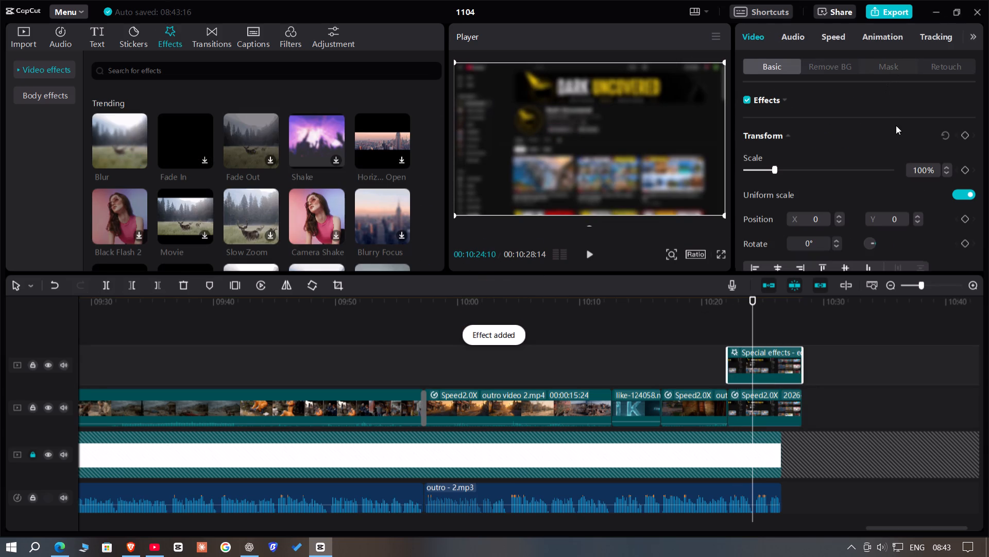
click(766, 193)
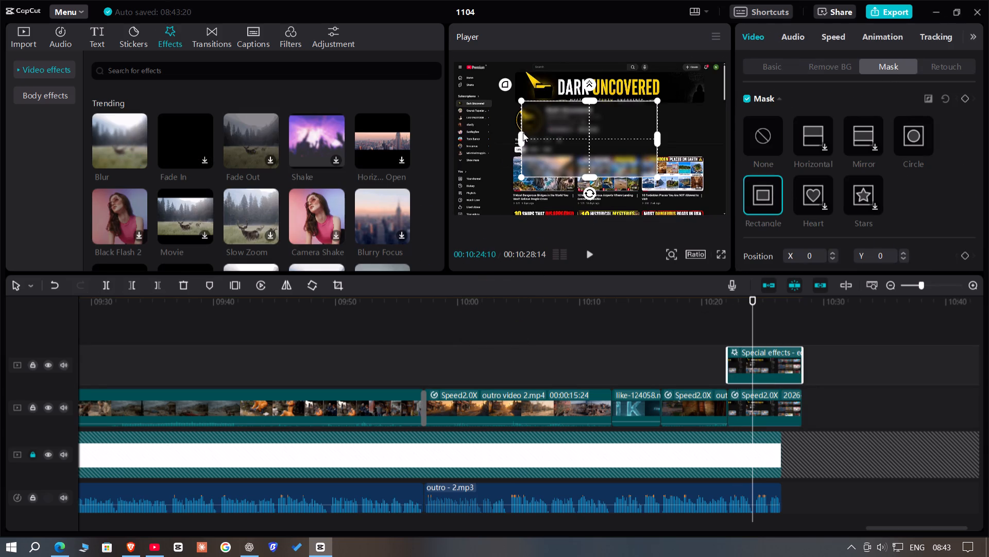
drag(523, 133, 564, 144)
drag(592, 102, 592, 118)
drag(599, 140, 501, 132)
drag(499, 132, 471, 129)
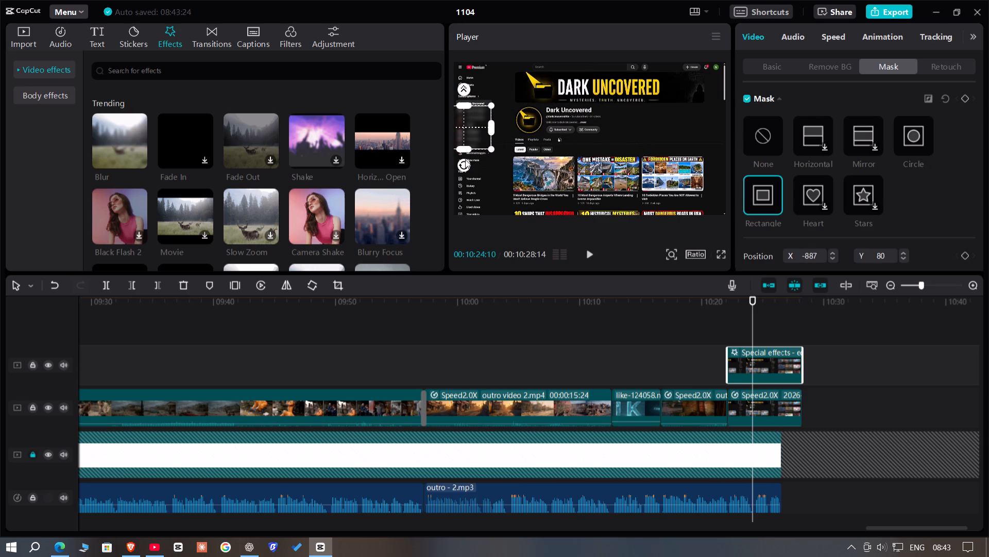
drag(464, 151, 461, 166)
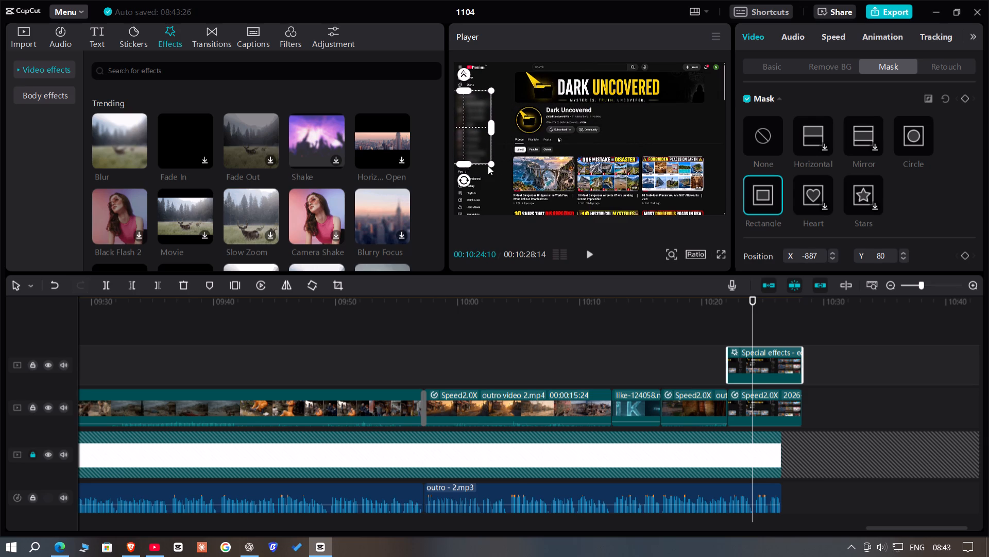
click(461, 165)
Examine the blurred sidebar area in a magnified preview and in full screen.
click(670, 255)
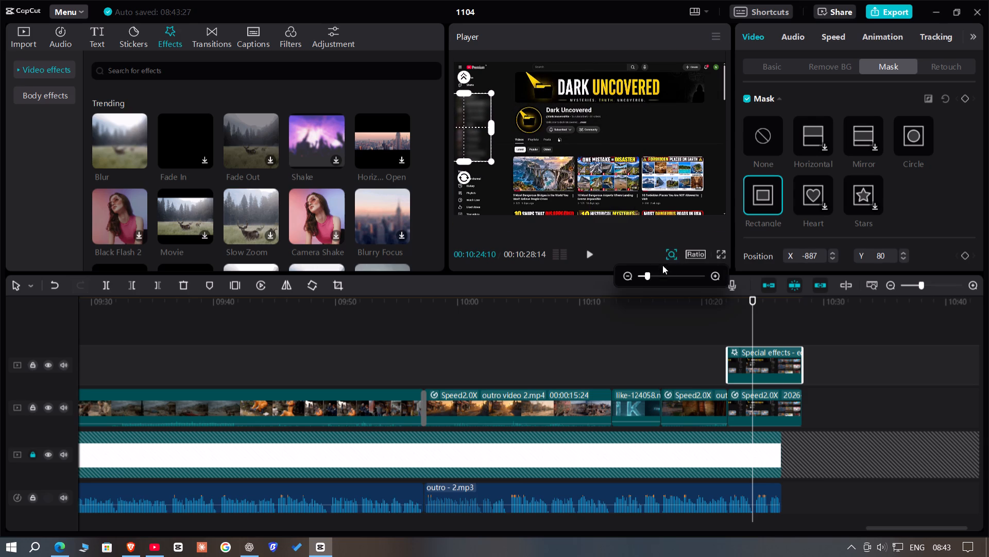
drag(662, 265, 669, 266)
drag(703, 219, 672, 218)
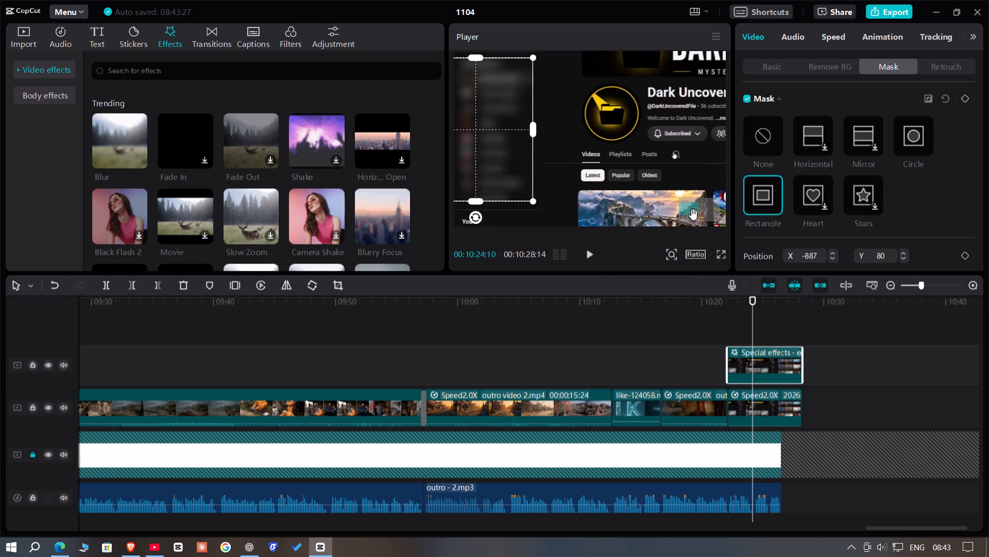
drag(693, 208, 685, 208)
drag(691, 209, 690, 209)
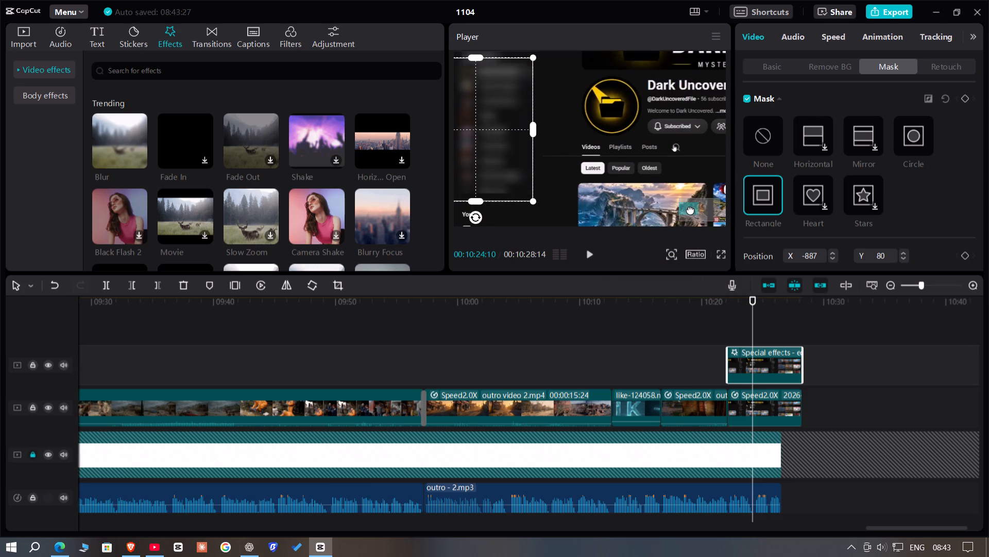
drag(690, 209, 685, 211)
click(722, 254)
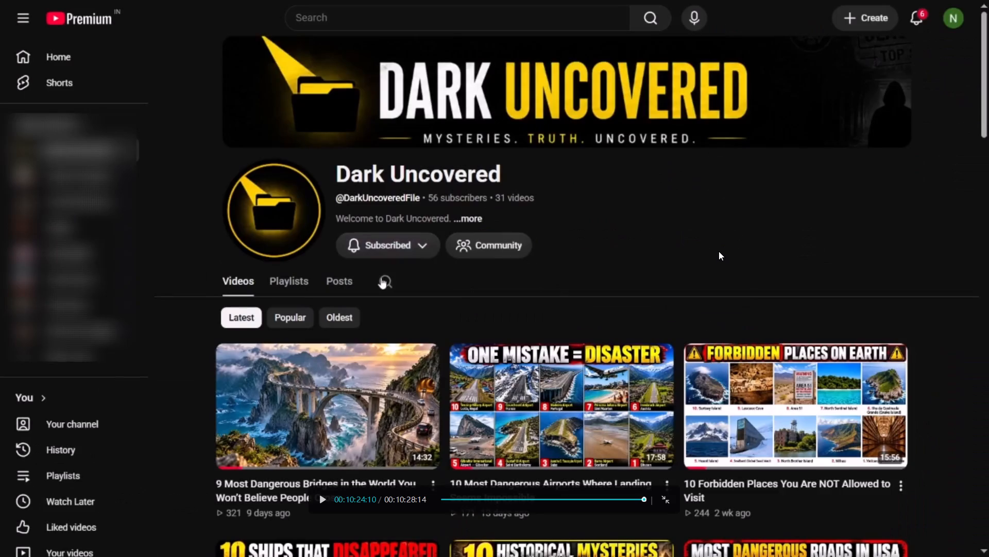
click(717, 502)
click(667, 495)
Combine the two stacked screen recording clips into one compound clip.
drag(842, 367, 836, 363)
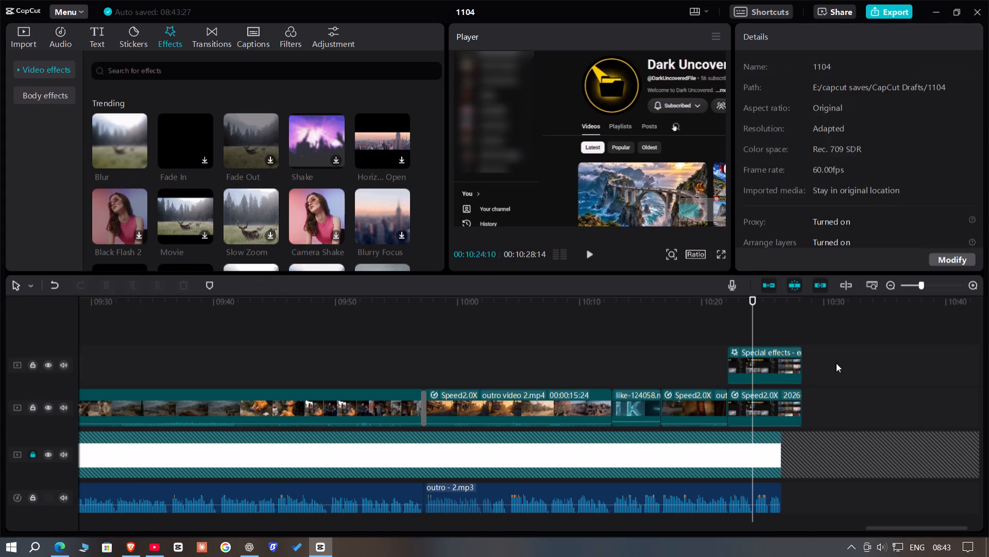
drag(836, 363, 756, 419)
right_click(756, 419)
click(808, 280)
click(776, 327)
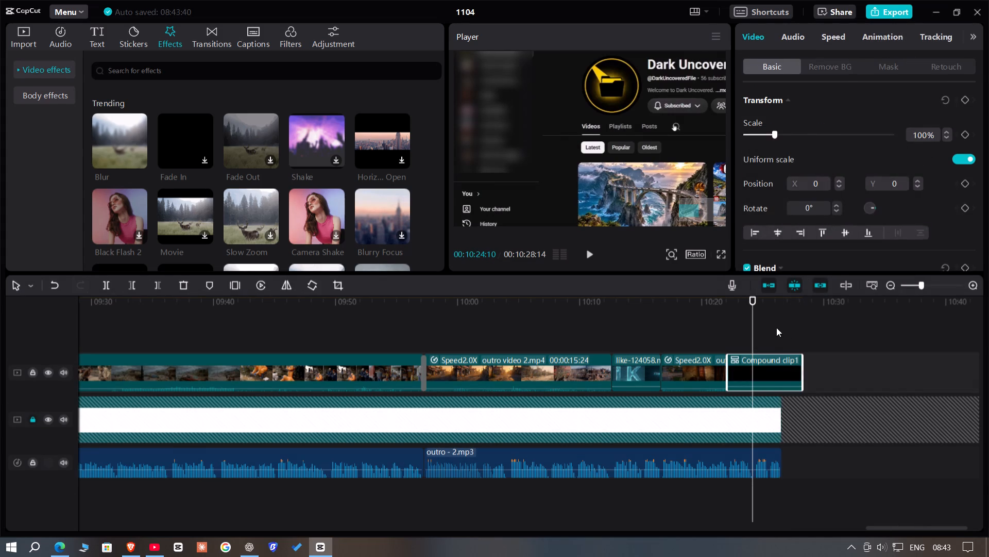
Trim off the end of the compound clip at 00:10:26:34, level with the end of the outro narration.
drag(776, 327, 785, 341)
drag(762, 344, 778, 371)
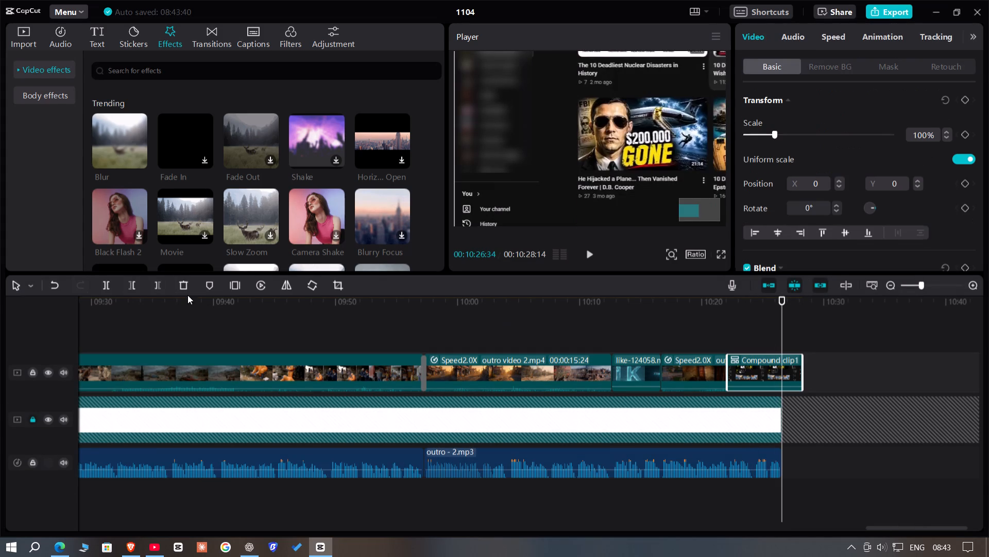
click(157, 290)
Review the edit by playing the intro from the start in full screen and scrubbing through to the end.
click(909, 283)
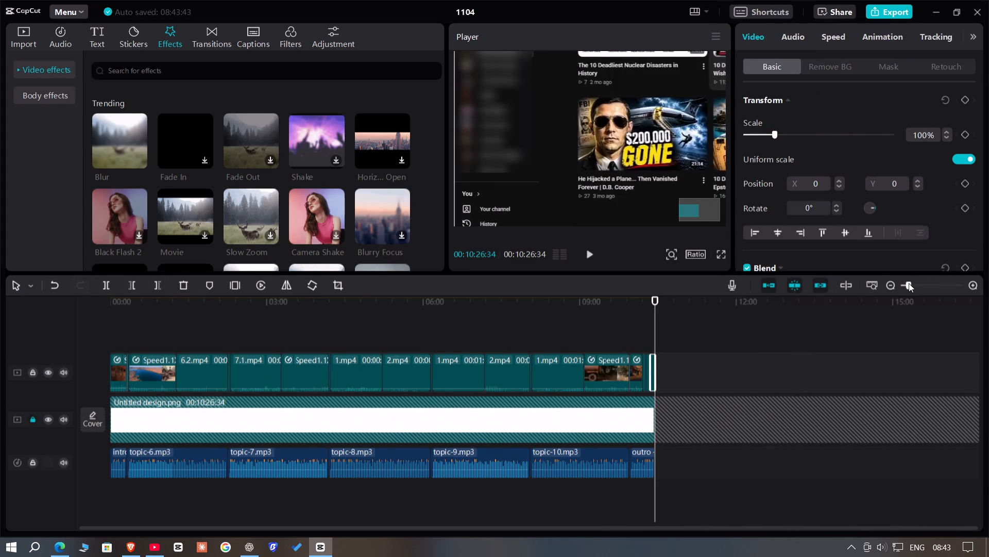
click(623, 322)
drag(623, 322, 0, 333)
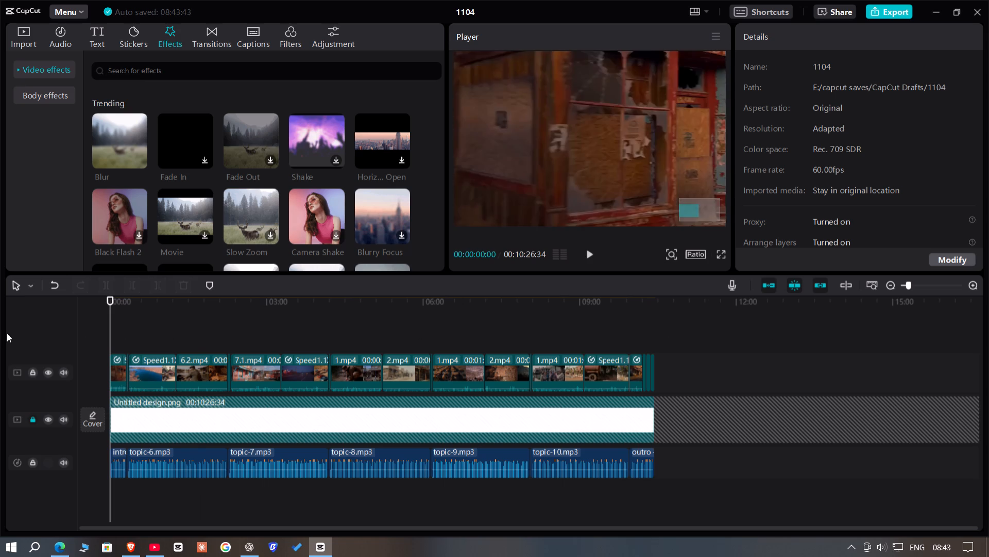
key(space)
click(724, 251)
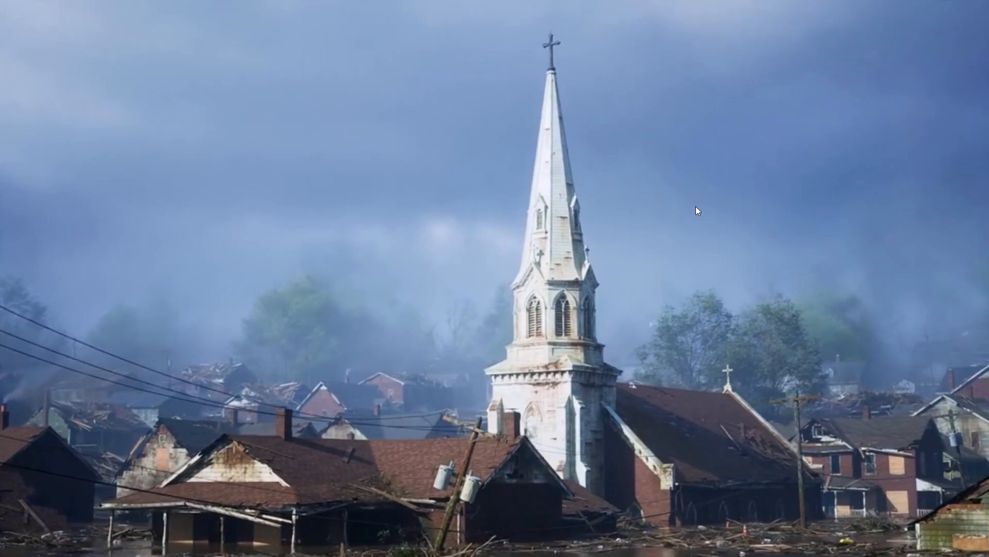
click(695, 204)
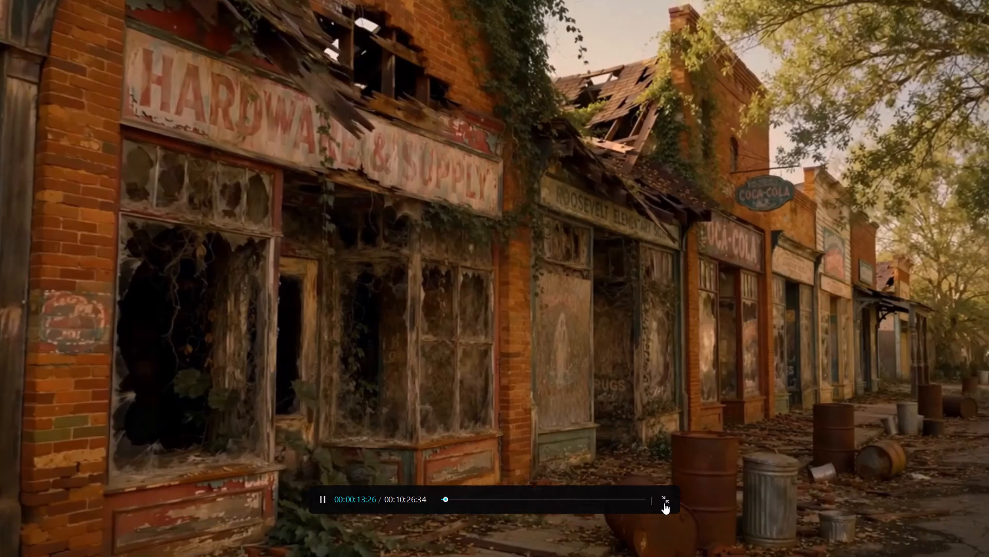
click(664, 504)
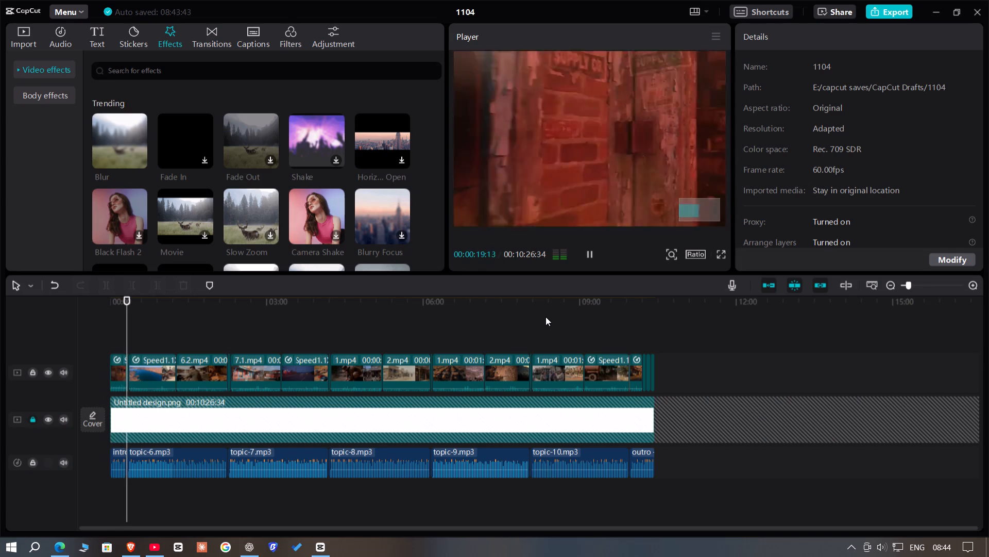
key(space)
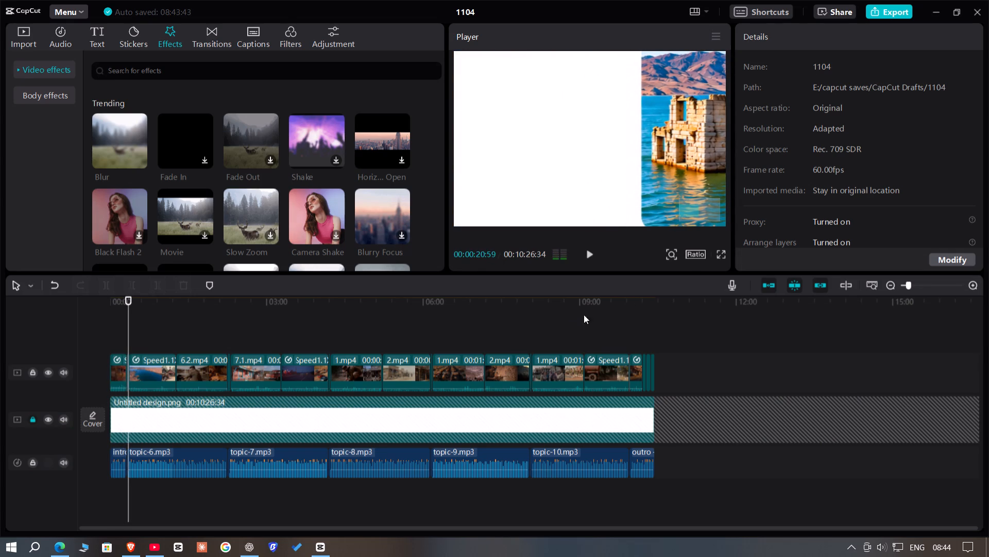
click(673, 257)
drag(650, 277, 644, 277)
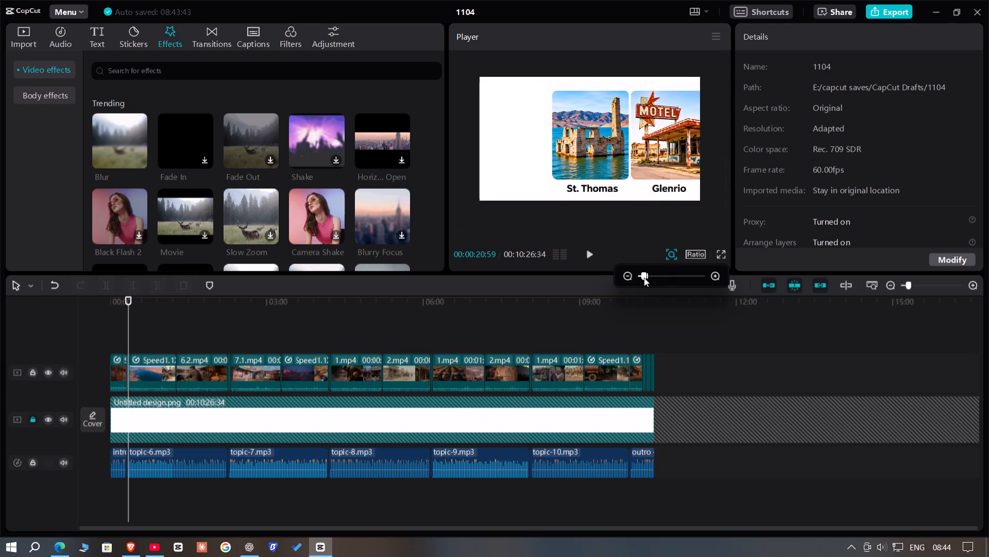
drag(644, 277, 646, 288)
double_click(638, 318)
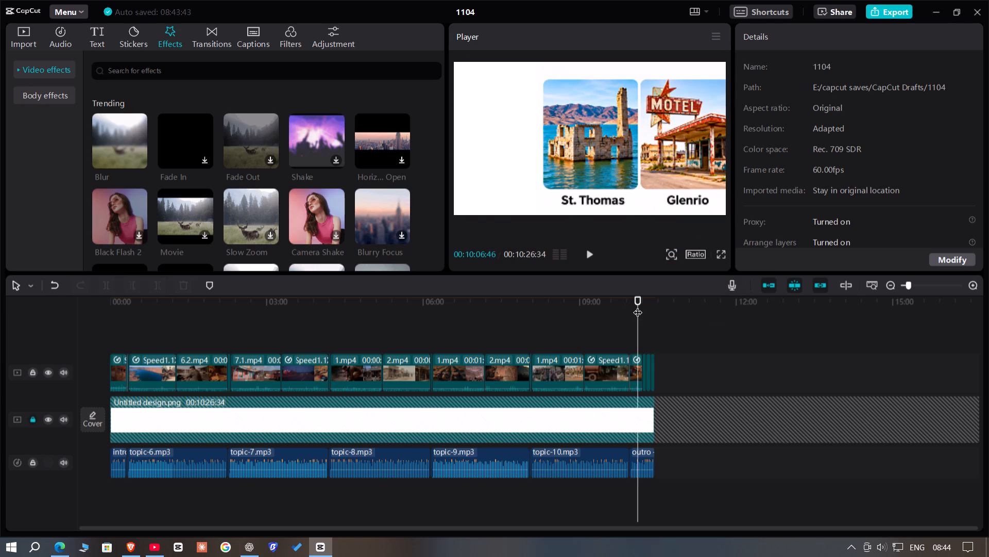
click(638, 304)
drag(638, 304, 680, 338)
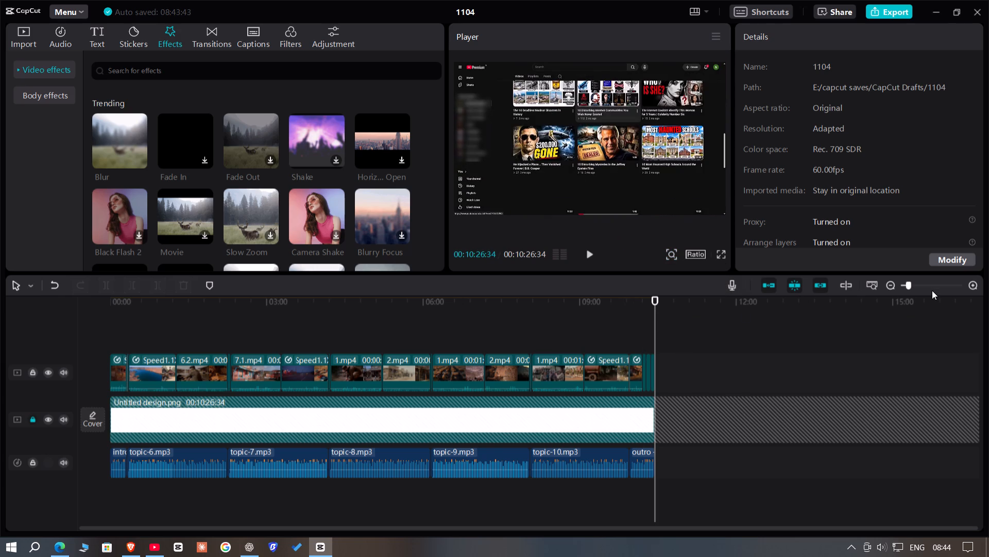
Add the Camera transitions Pull in, Pull Out and Right, in that order, at the three cuts after outro video 2.mp4 begins.
click(920, 283)
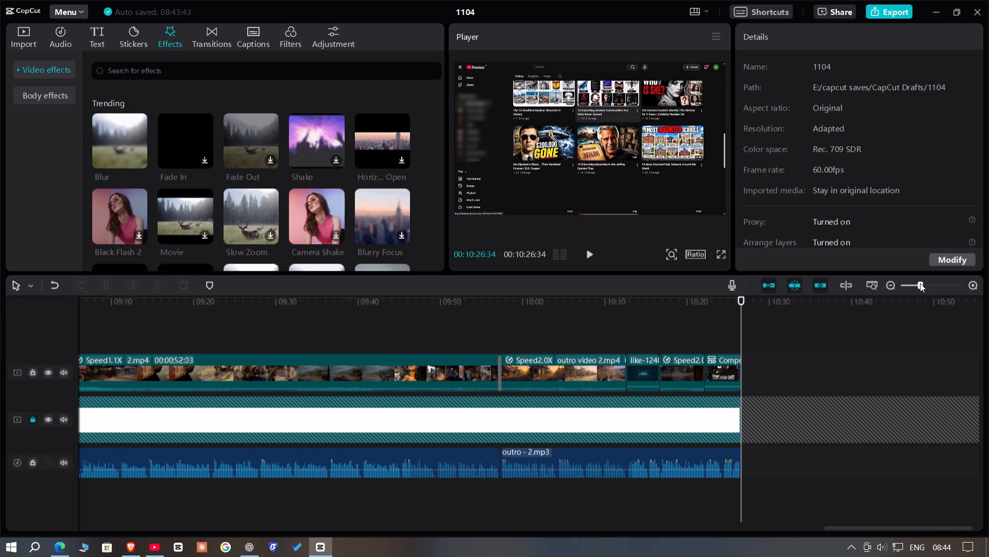
click(620, 304)
click(207, 37)
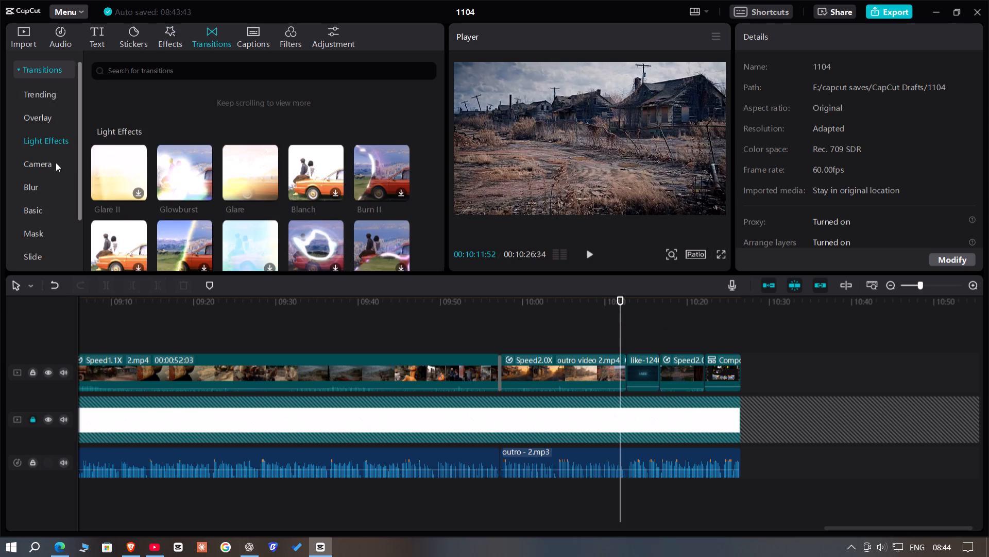
click(53, 162)
drag(101, 186, 130, 193)
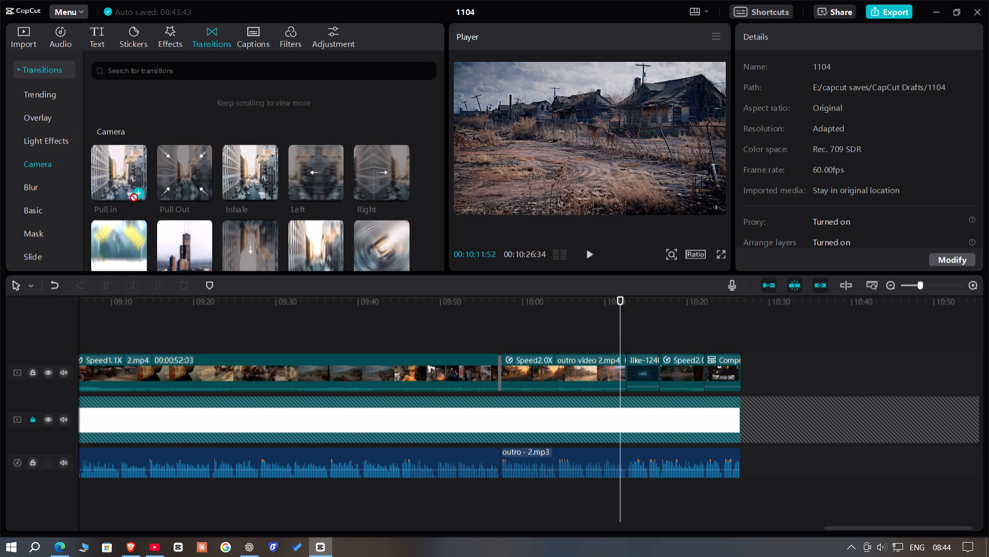
drag(130, 193, 619, 380)
drag(192, 162, 614, 337)
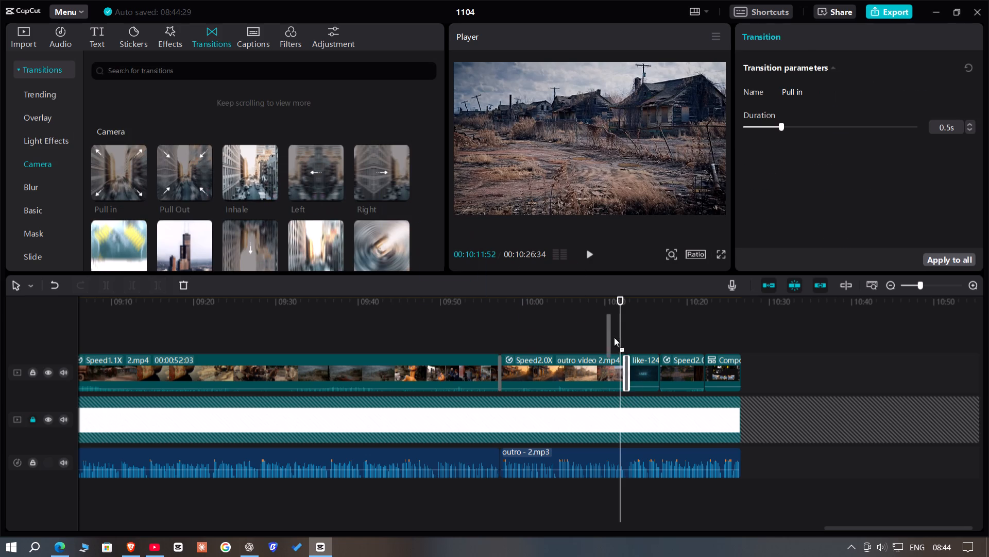
drag(614, 337, 658, 376)
drag(388, 167, 698, 383)
click(692, 326)
key(space)
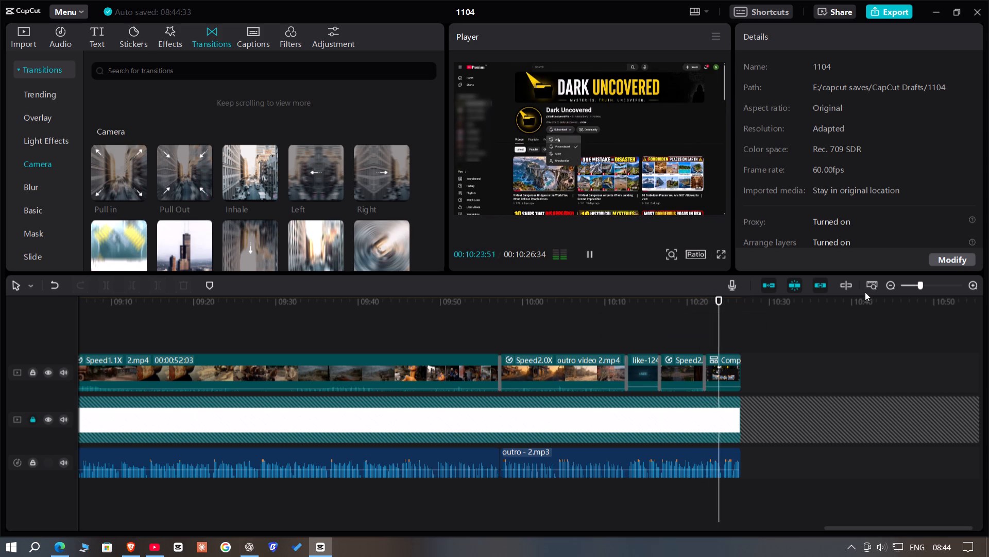
Import the Dark_Documentary and Dark_Documentary_Investigation_Cue audio files from the TOP - 10 folder on the E: drive.
click(912, 285)
click(618, 315)
drag(618, 315, 0, 342)
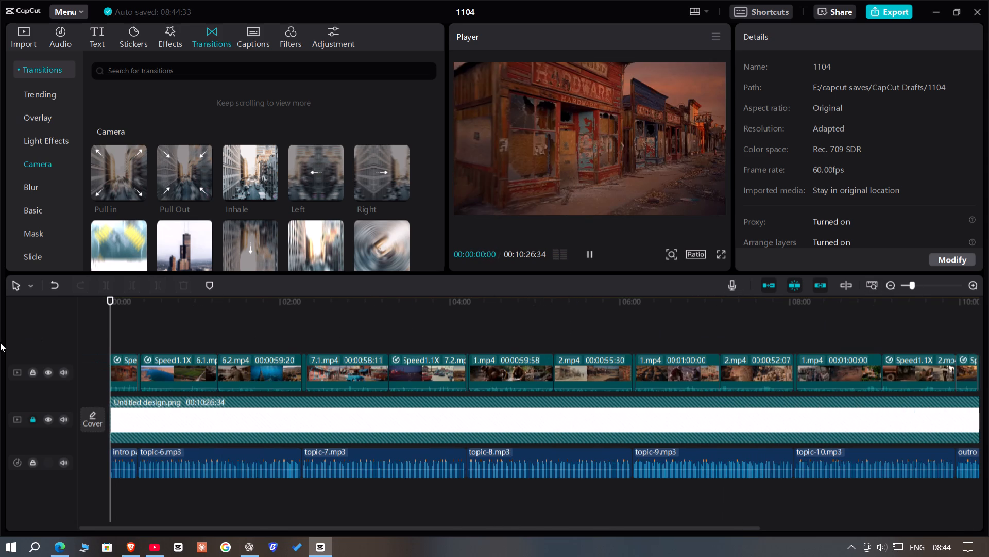
click(15, 51)
click(43, 36)
click(25, 35)
click(117, 86)
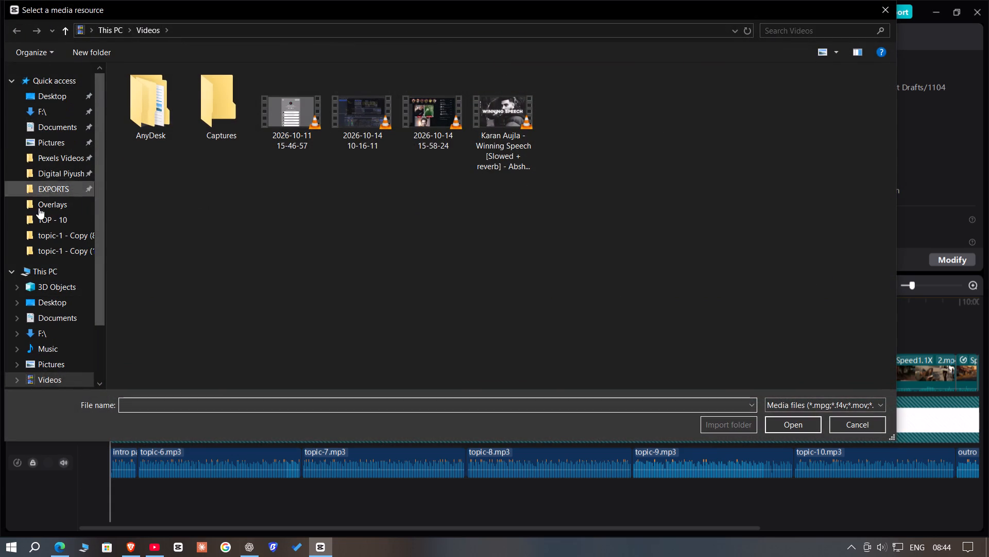
click(50, 274)
click(370, 201)
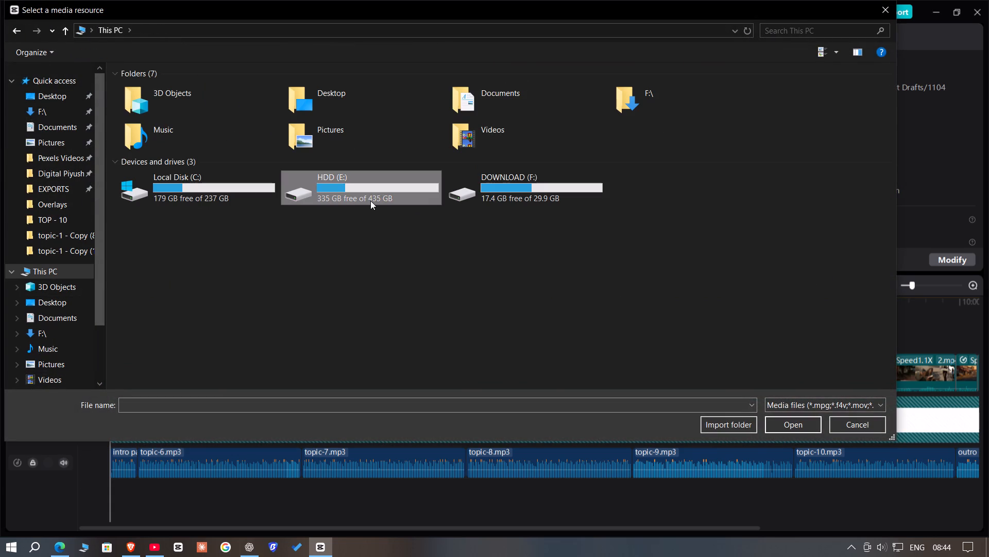
double_click(370, 201)
click(490, 121)
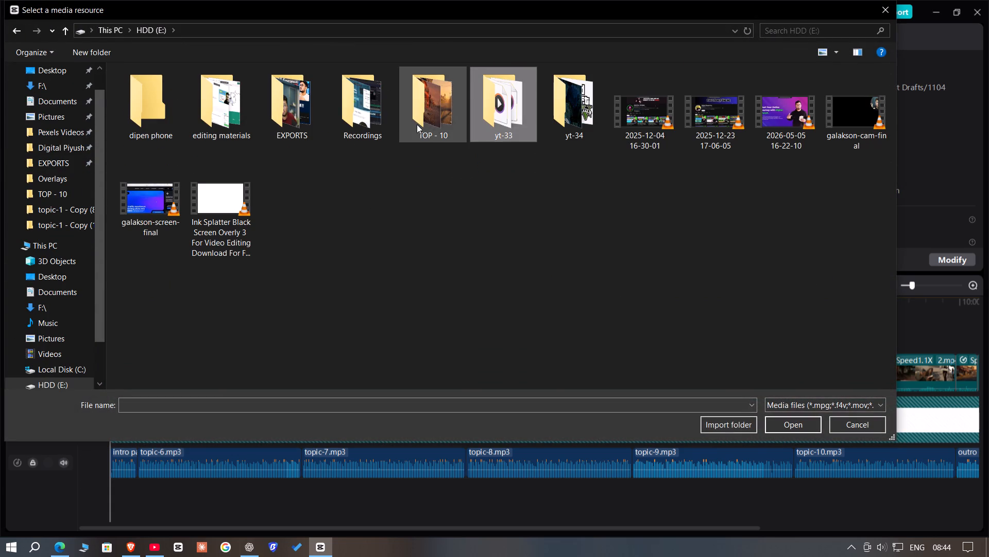
double_click(417, 124)
click(366, 230)
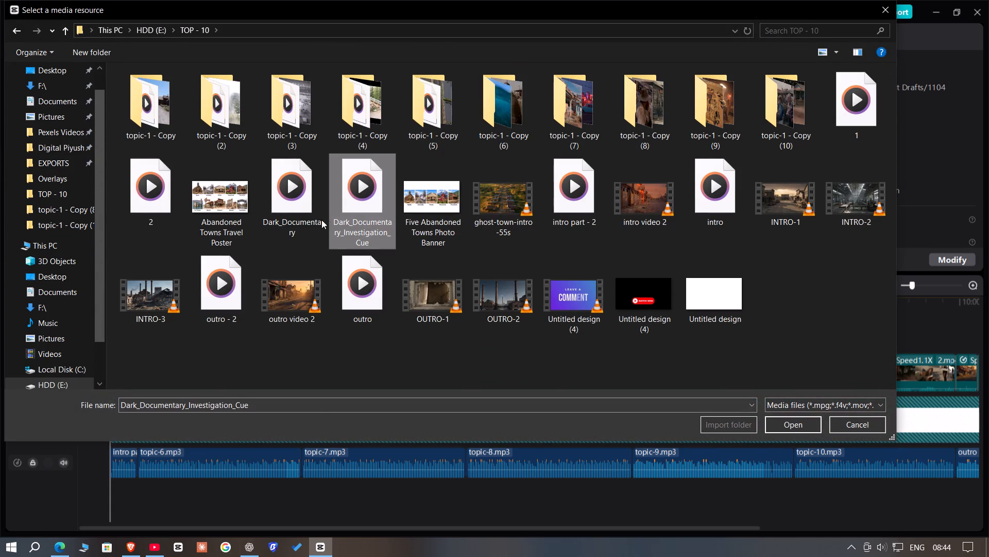
ctrl+click(291, 205)
click(788, 424)
click(882, 552)
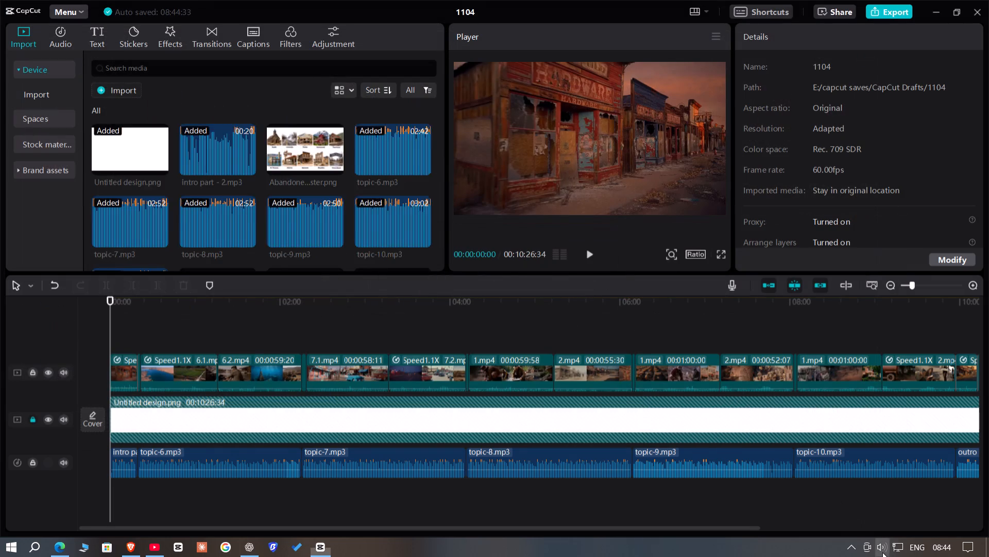
Place both Dark_Documentary music files back to back on a new audio track below the narration, starting at 00:00.
scroll(867, 513, down, 7)
drag(322, 231, 183, 213)
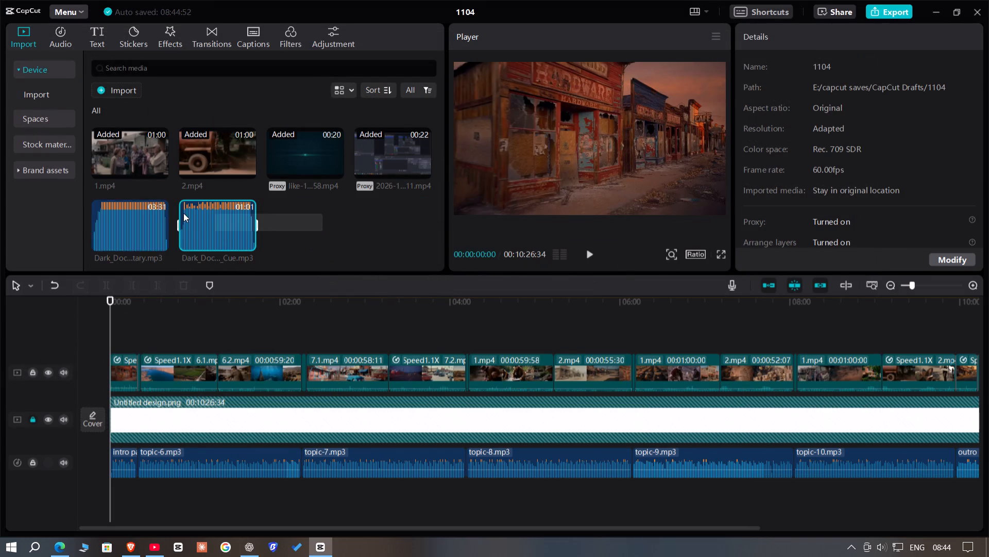
drag(183, 213, 138, 222)
drag(138, 222, 105, 507)
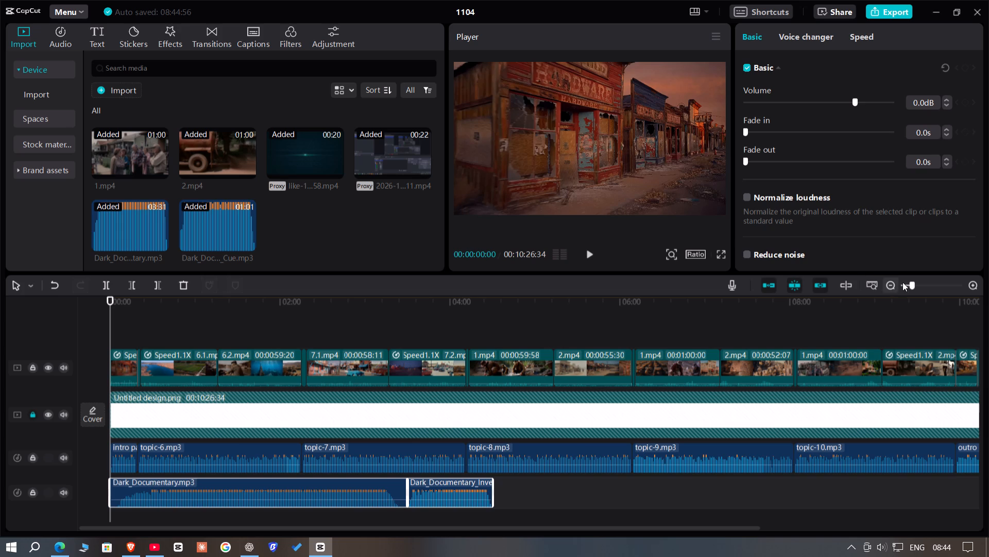
Cut the quiet opening off Dark_Documentary.mp3 at 00:00:05:22 and move the remaining clip to the timeline start.
click(922, 288)
click(190, 329)
drag(190, 329, 187, 329)
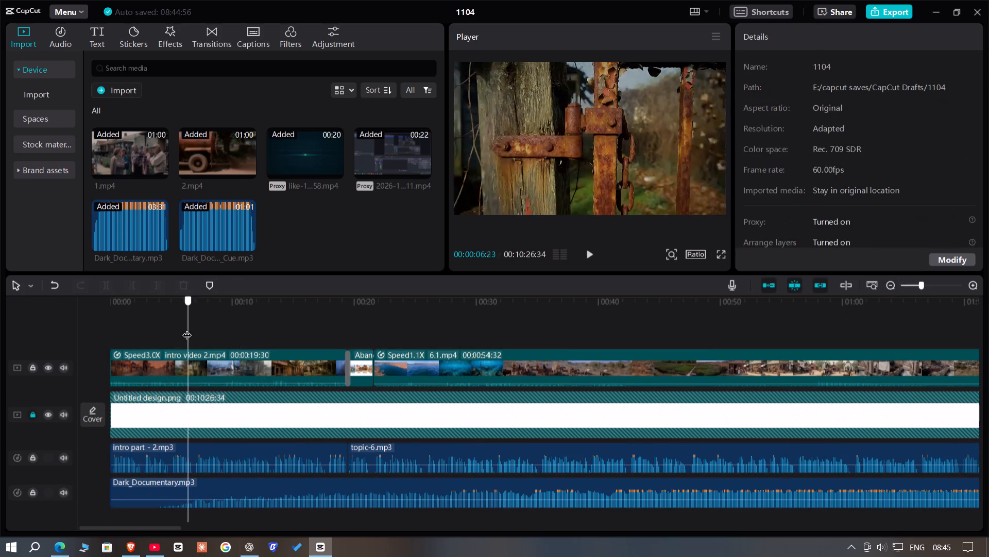
drag(187, 329, 177, 329)
key(Left)
key(Left)
key(Left)
key(Left)
key(Left)
click(203, 497)
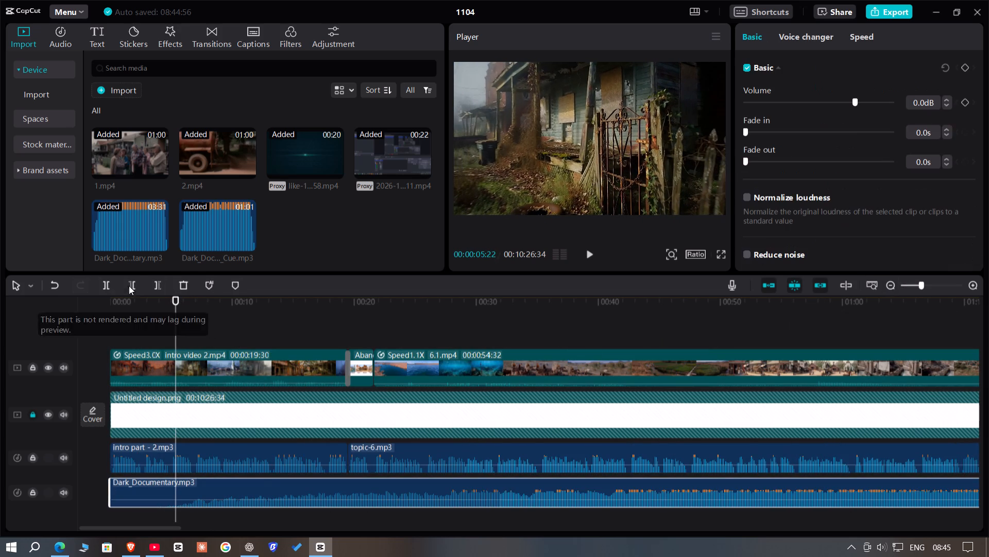
click(130, 280)
drag(231, 492, 99, 493)
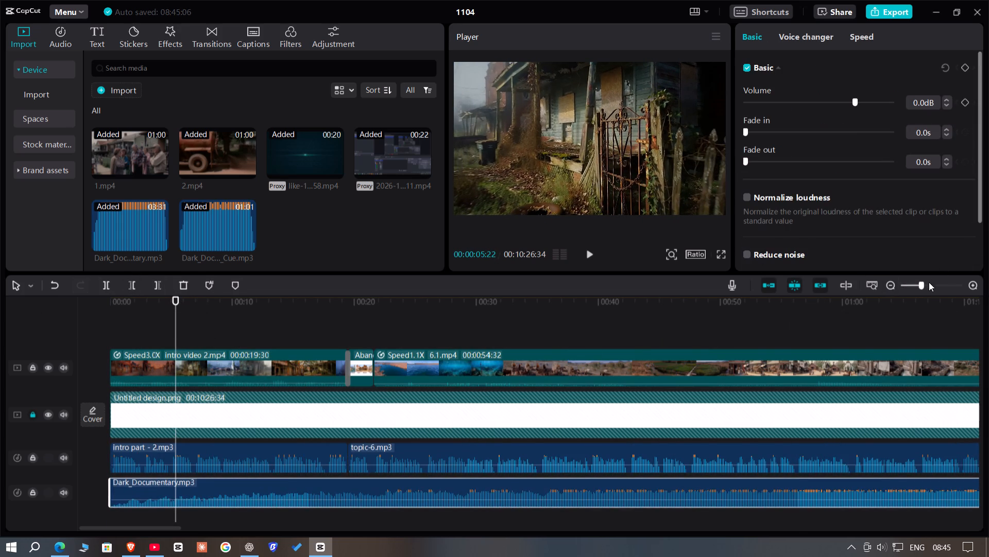
Trim the end of Dark_Documentary.mp3 at 00:03:16:55, where clip 7.2 begins, and butt the Investigation Cue clip against it.
click(914, 284)
double_click(407, 315)
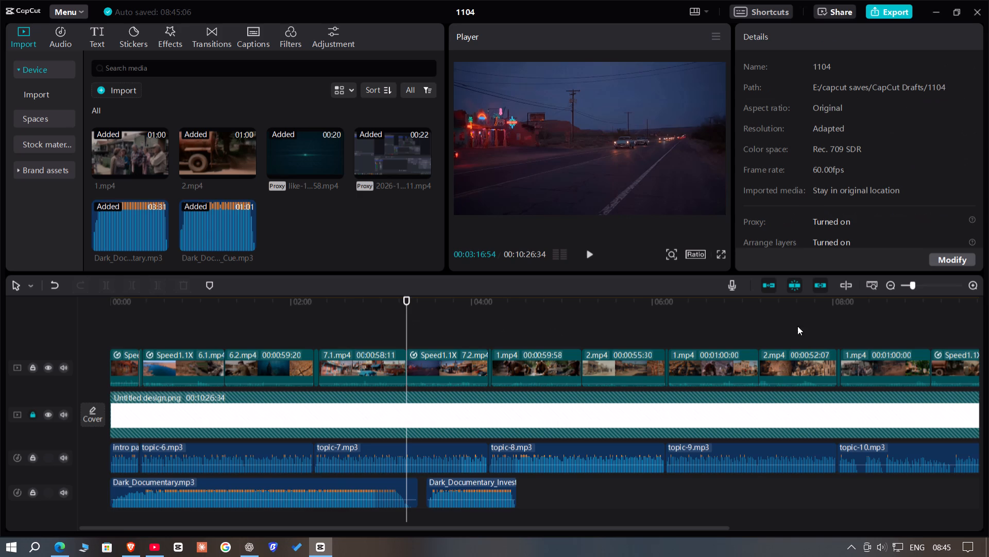
click(927, 284)
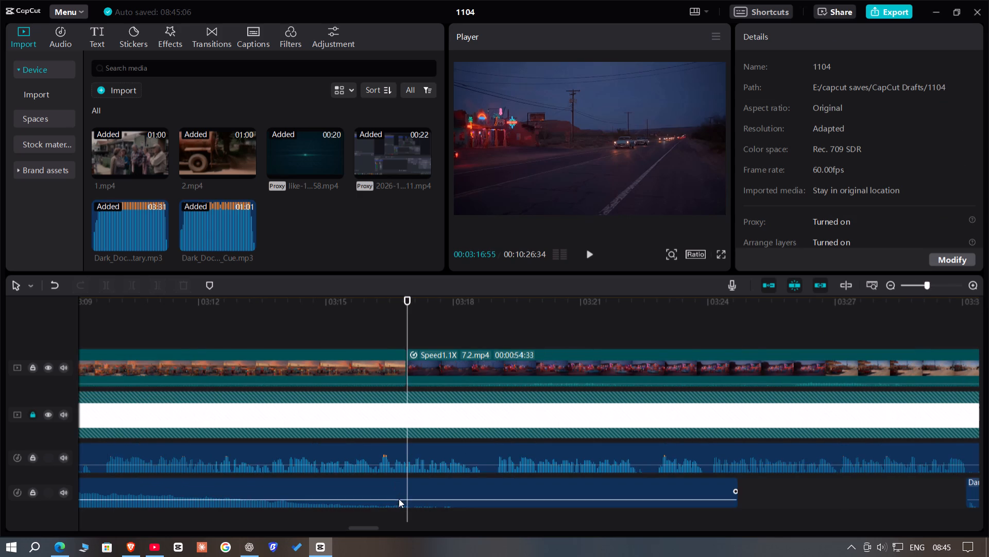
click(399, 499)
click(156, 284)
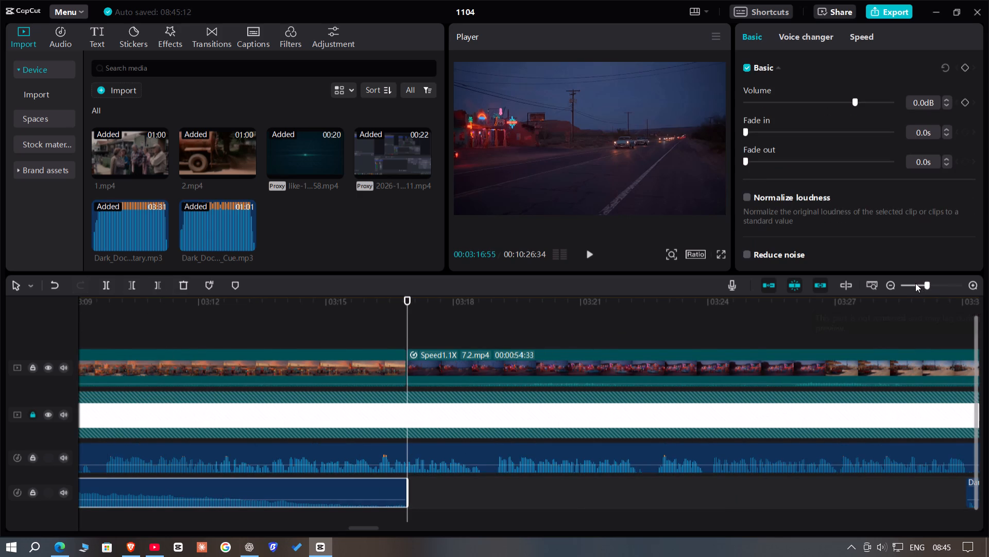
click(915, 283)
drag(496, 484, 464, 484)
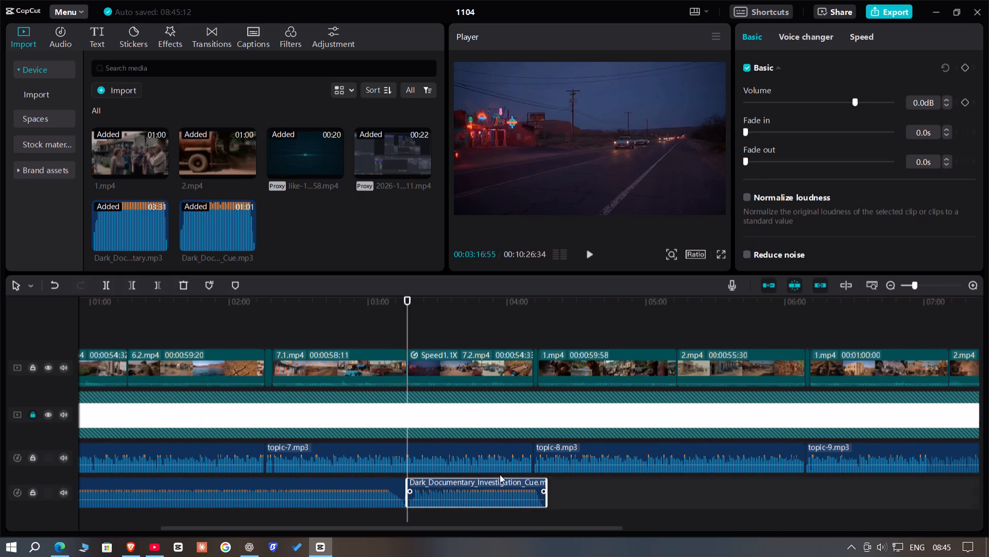
Trim the faded tail off the Dark_Documentary_Investigation_Cue clip at 00:04:14:32.
click(534, 321)
click(920, 280)
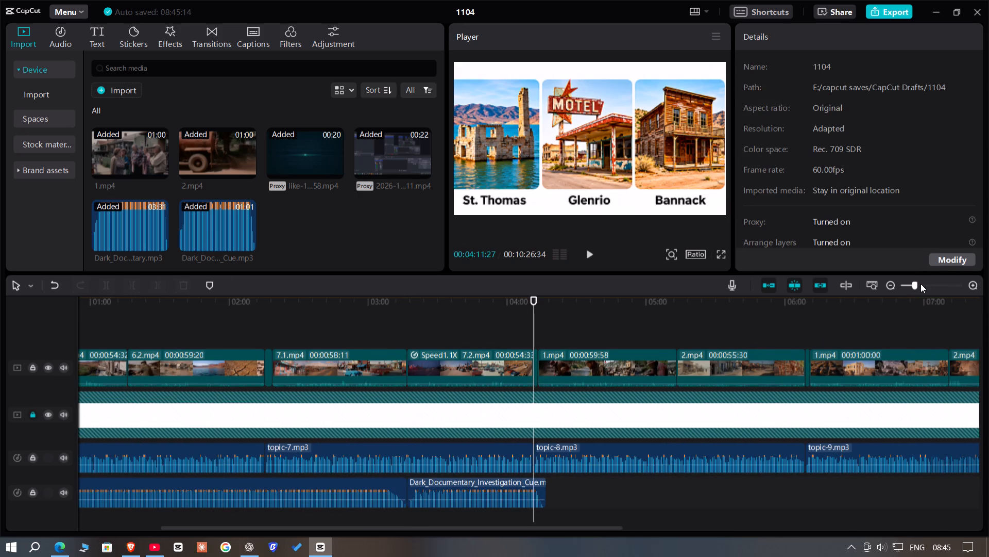
click(920, 284)
triple_click(559, 321)
key(Right)
key(Right)
key(Right)
key(Right)
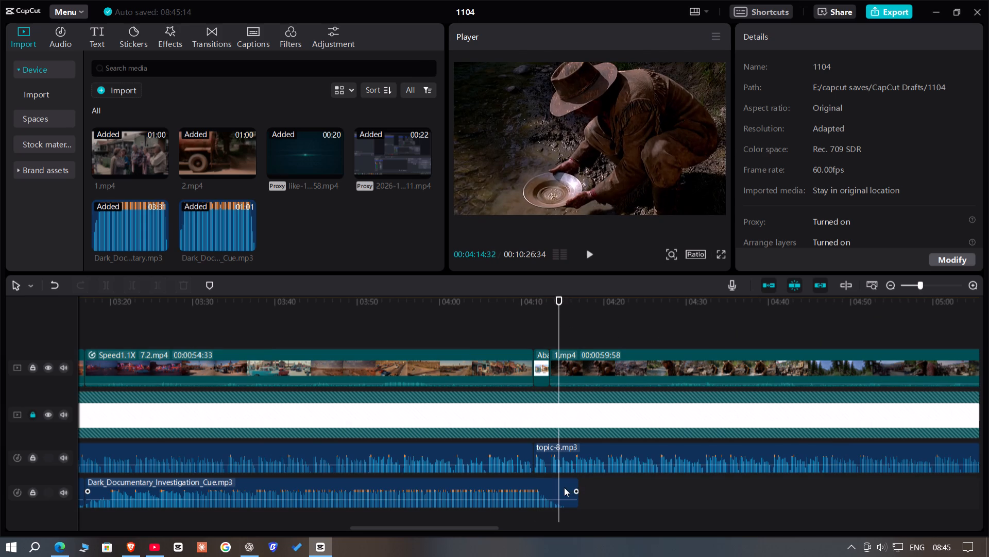
click(564, 487)
click(157, 284)
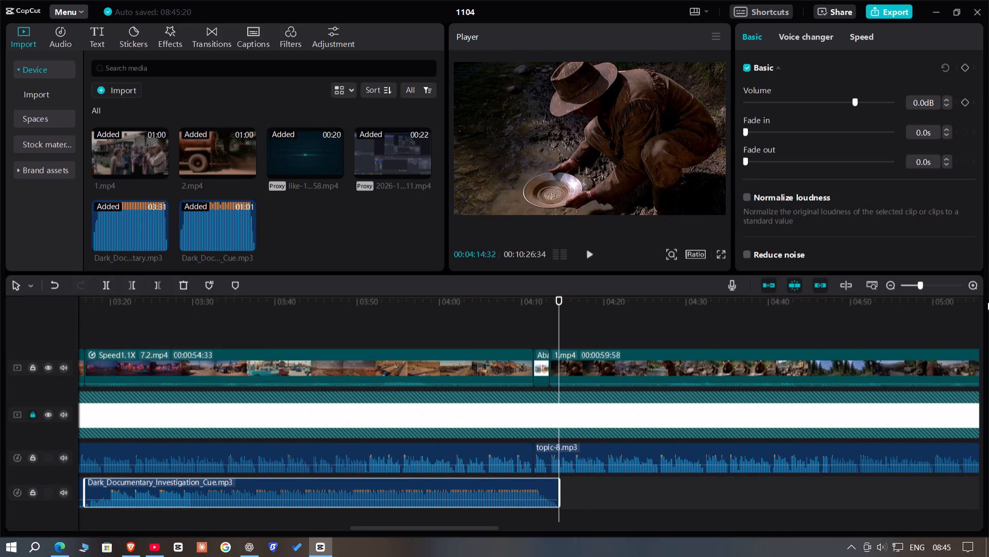
Set the volume of both Dark_Documentary music clips to -23.0 dB.
click(912, 278)
click(912, 283)
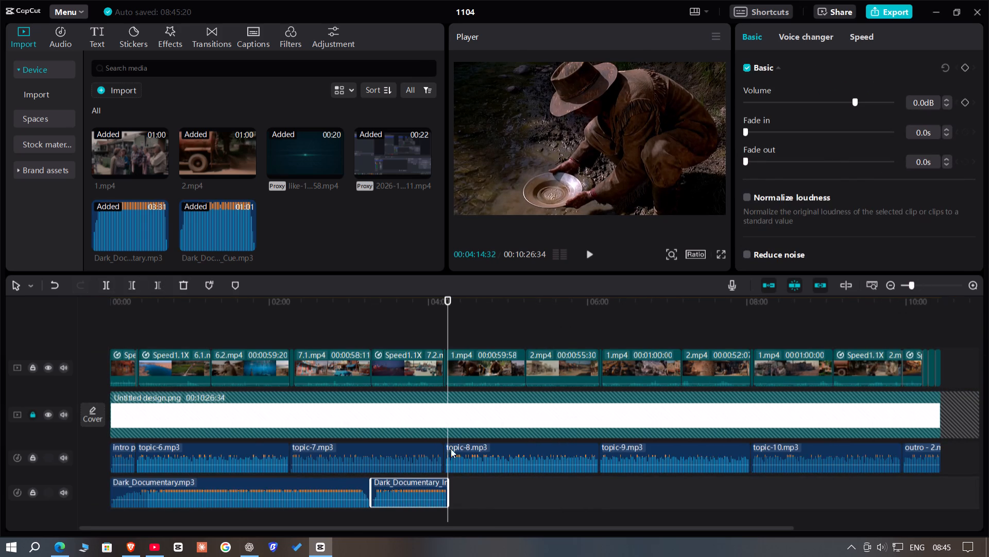
drag(492, 489, 481, 490)
drag(464, 494, 272, 498)
click(830, 102)
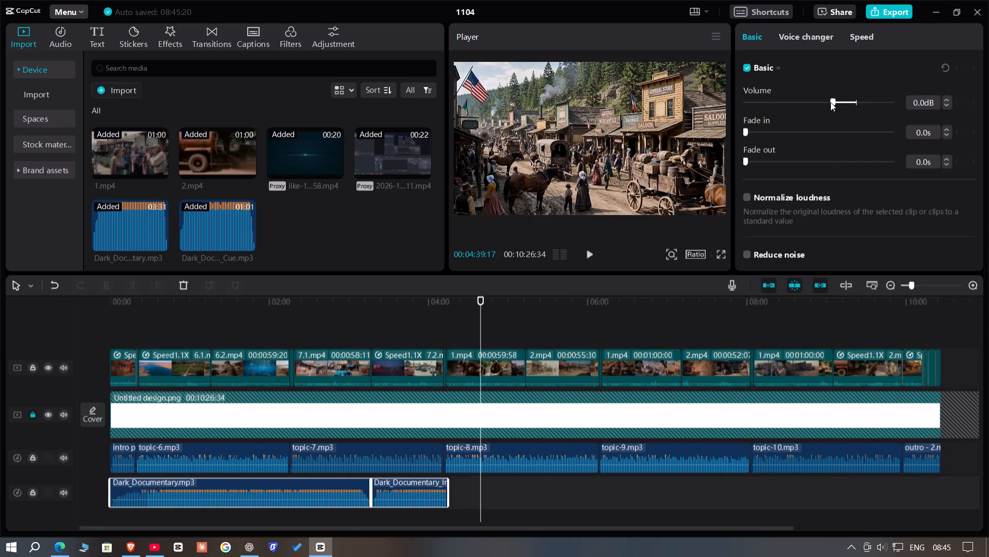
drag(830, 102, 812, 105)
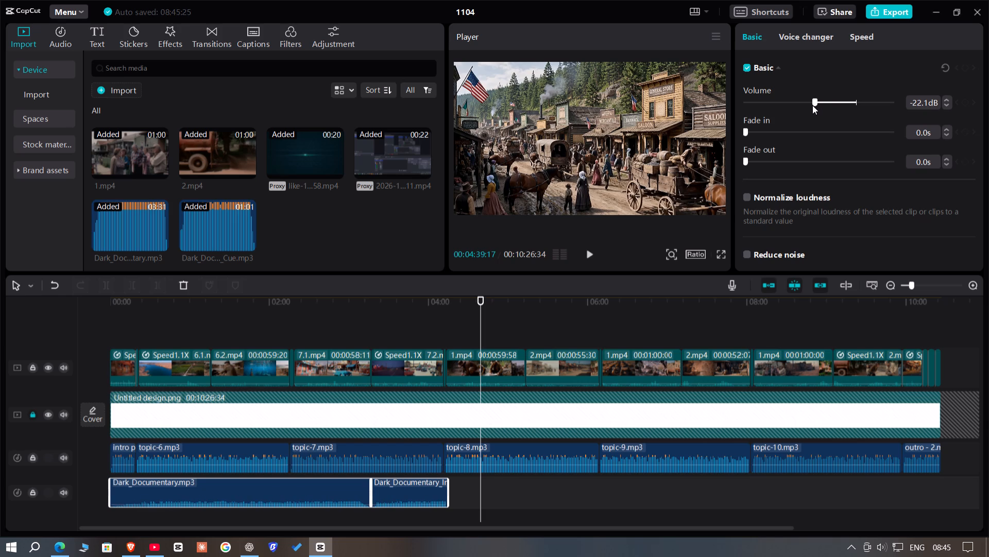
drag(812, 105, 811, 106)
triple_click(944, 104)
double_click(944, 104)
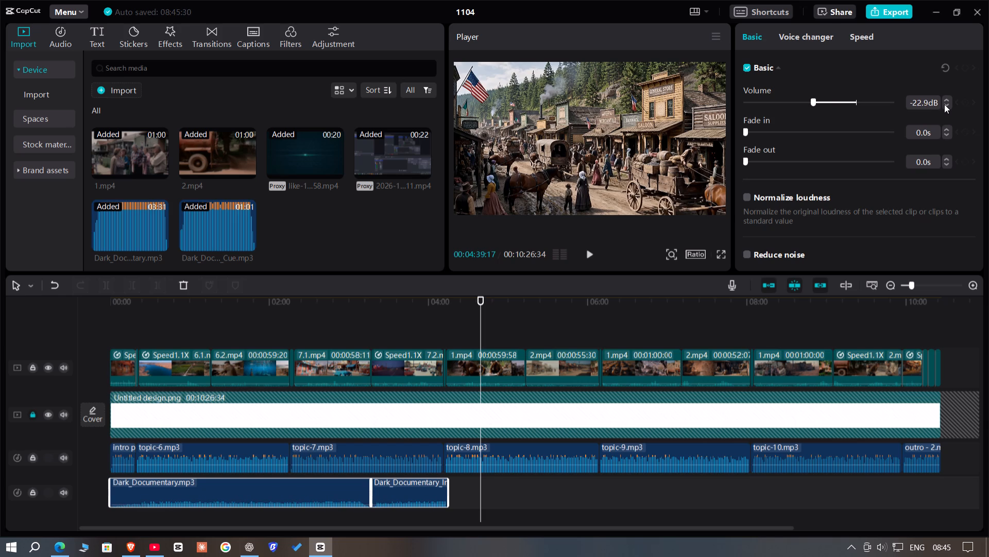
click(944, 99)
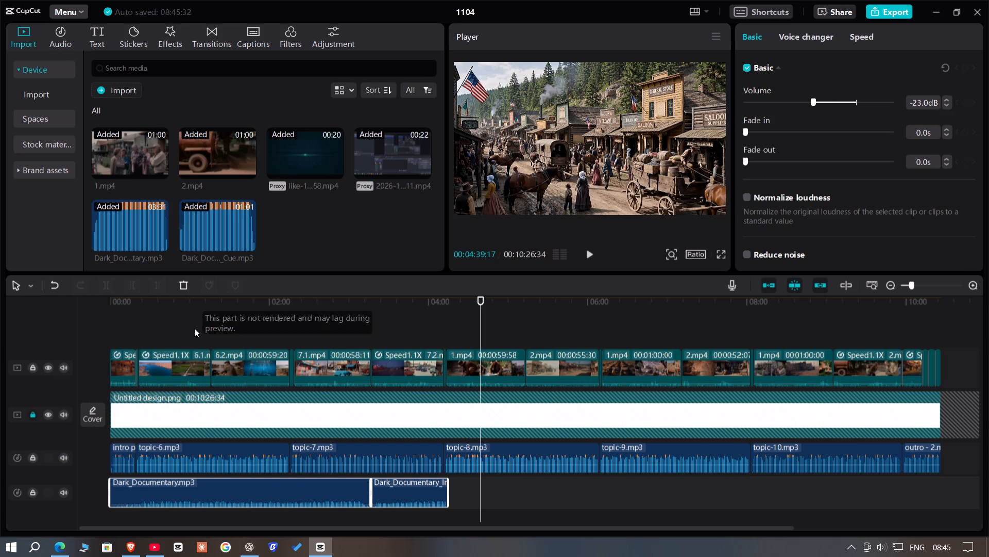
Play the video from about 00:44 and adjust the headphone volume to judge the music against the narration.
click(210, 326)
drag(210, 325, 168, 324)
key(space)
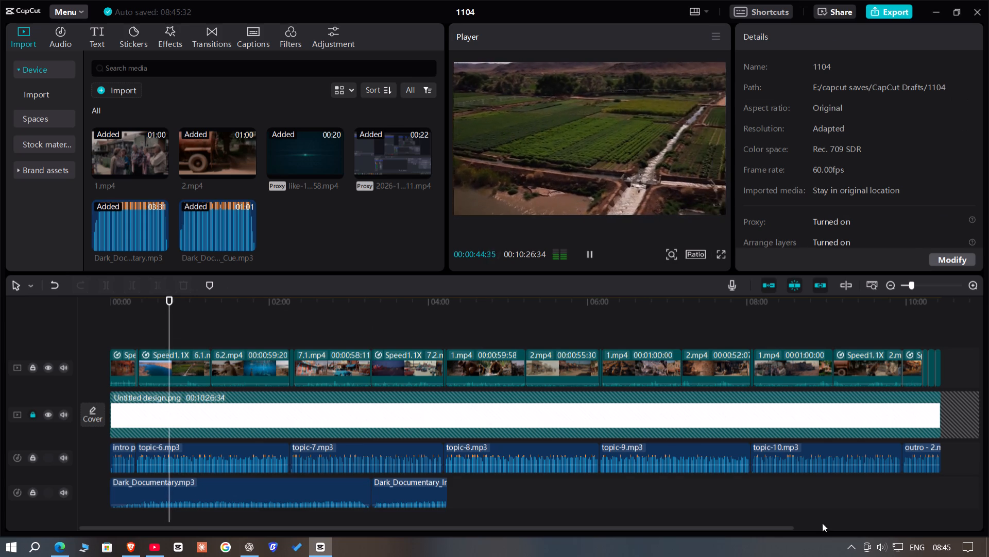
click(882, 551)
scroll(882, 543, up, 4)
scroll(882, 541, down, 1)
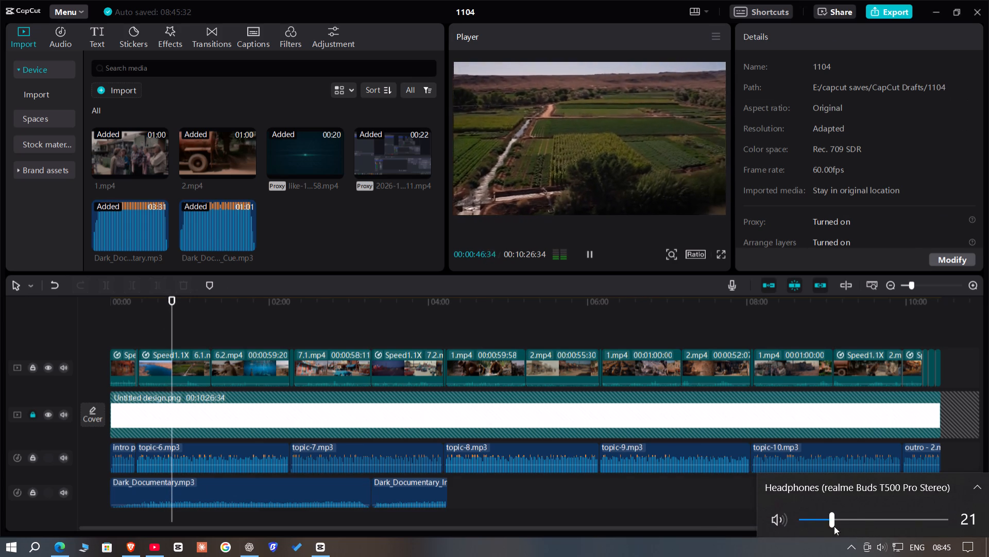
Copy both Dark_Documentary music clips and paste the pair twice, back to back after the existing music.
drag(492, 498, 340, 492)
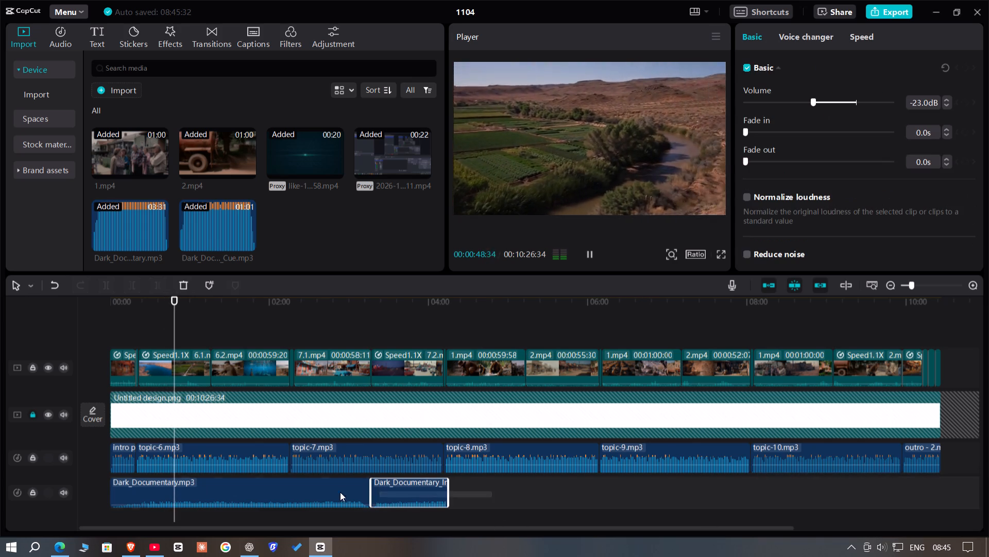
drag(340, 492, 325, 489)
right_click(325, 489)
click(352, 325)
click(451, 331)
drag(451, 331, 792, 339)
key(ctrl+v)
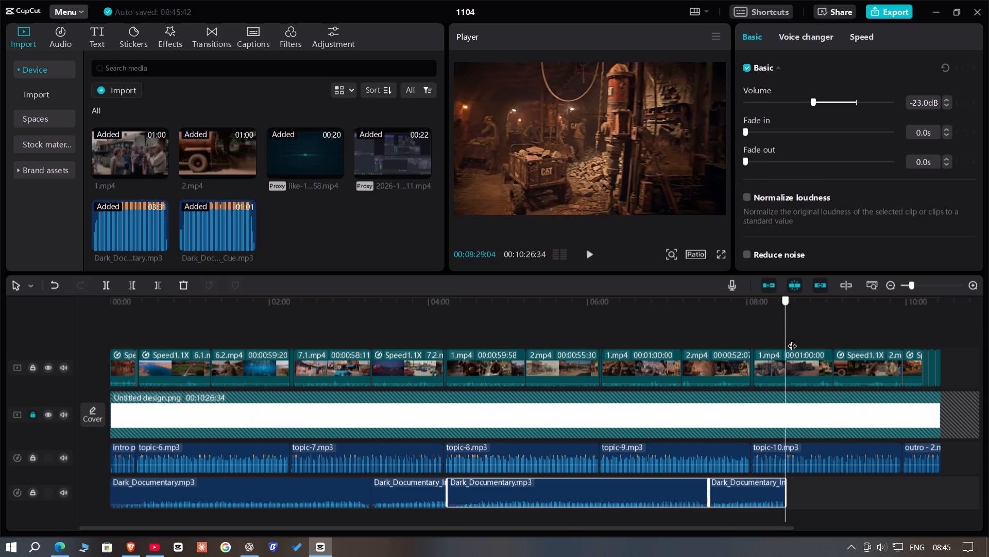
drag(792, 339, 525, 341)
key(ctrl+v)
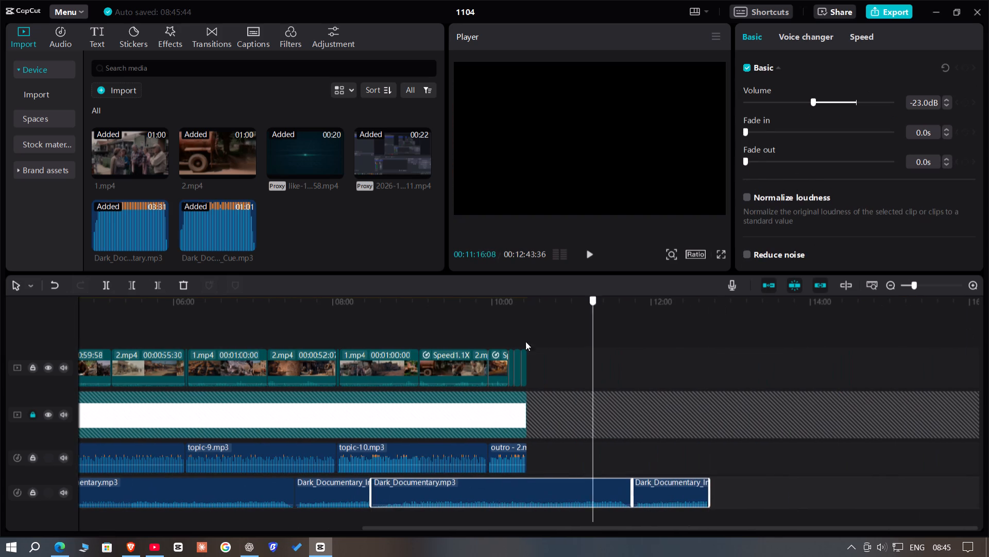
Trim the last Dark_Documentary clip to the video's end at 00:10:26:34 and delete the leftover Investigation Cue clip.
drag(525, 341, 531, 351)
click(532, 317)
drag(532, 317, 532, 317)
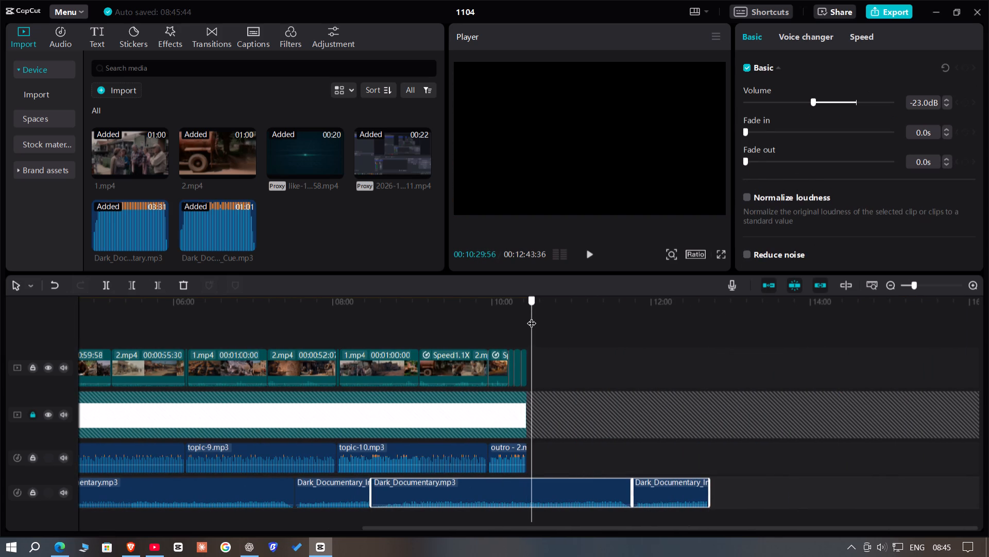
drag(532, 317, 527, 317)
drag(754, 487, 607, 505)
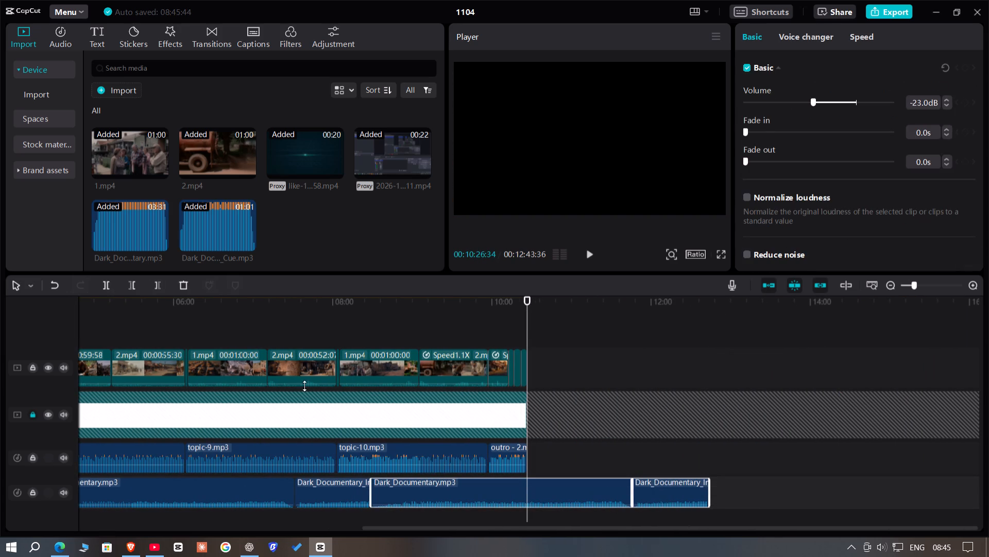
click(159, 285)
drag(738, 491, 645, 494)
click(186, 289)
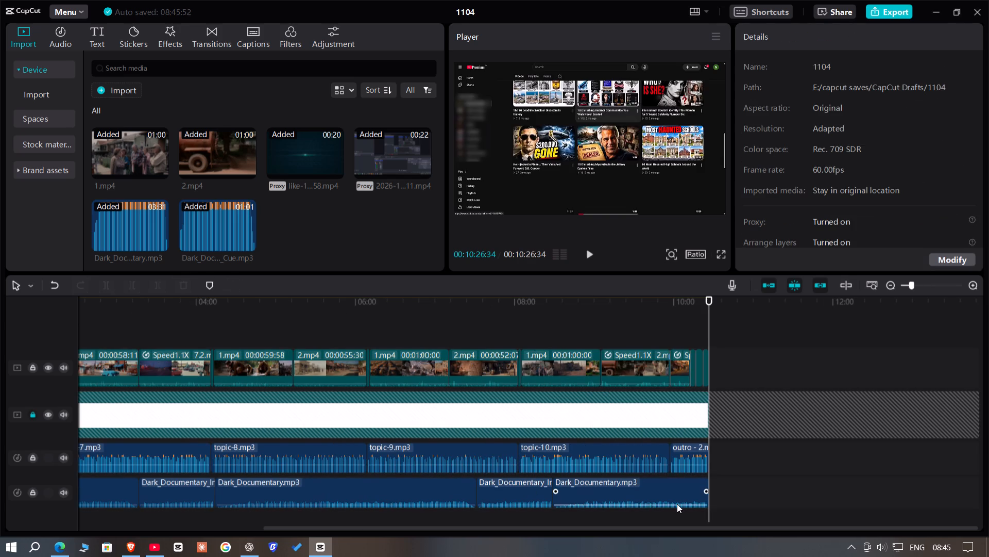
Add a short fade-out to the last Dark_Documentary clip on the music track.
click(677, 504)
click(763, 165)
Play the start of the video and the outro to check the music level under the narration.
click(646, 317)
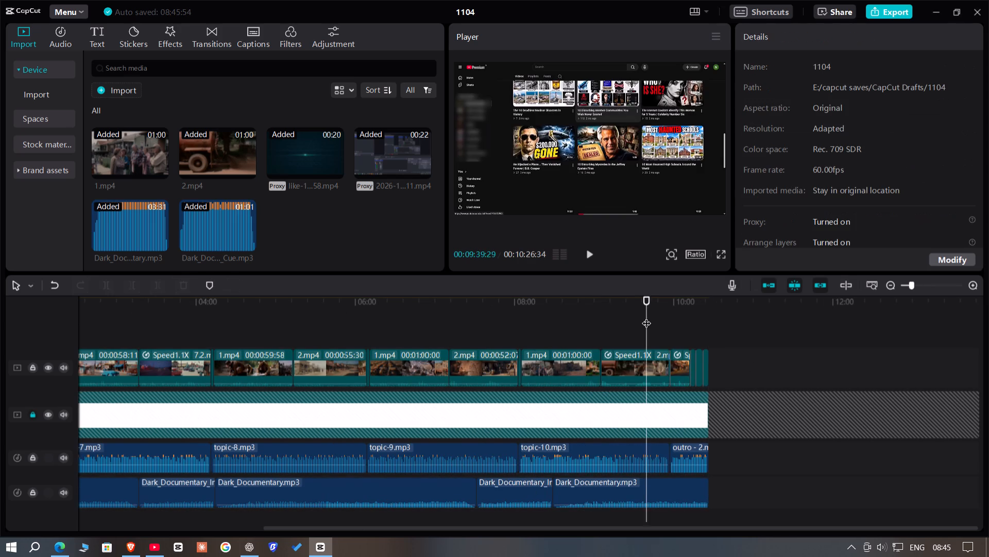
drag(646, 317, 0, 329)
key(space)
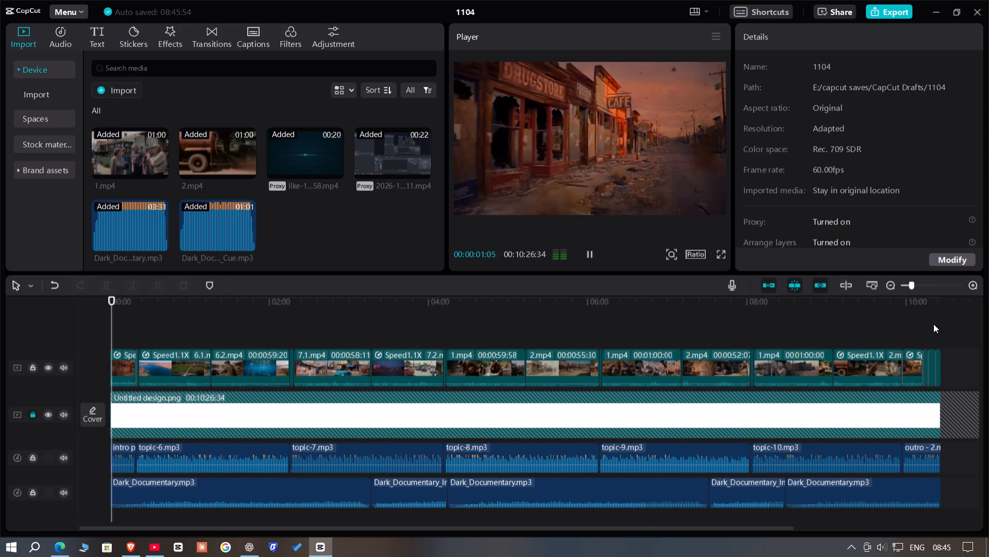
click(915, 319)
drag(915, 319, 927, 332)
key(space)
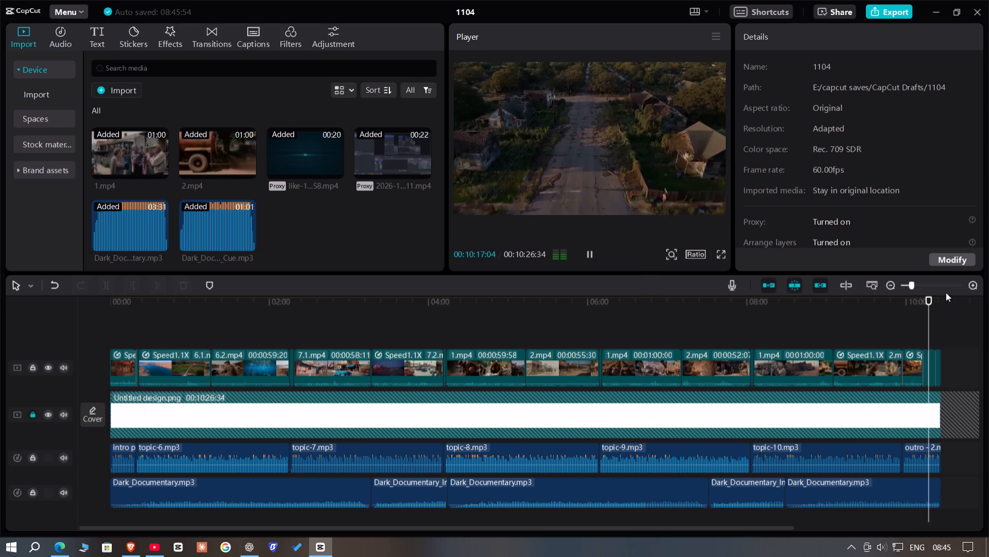
Set the volume of all five background music clips to -17.0 dB.
scroll(438, 436, down, 5)
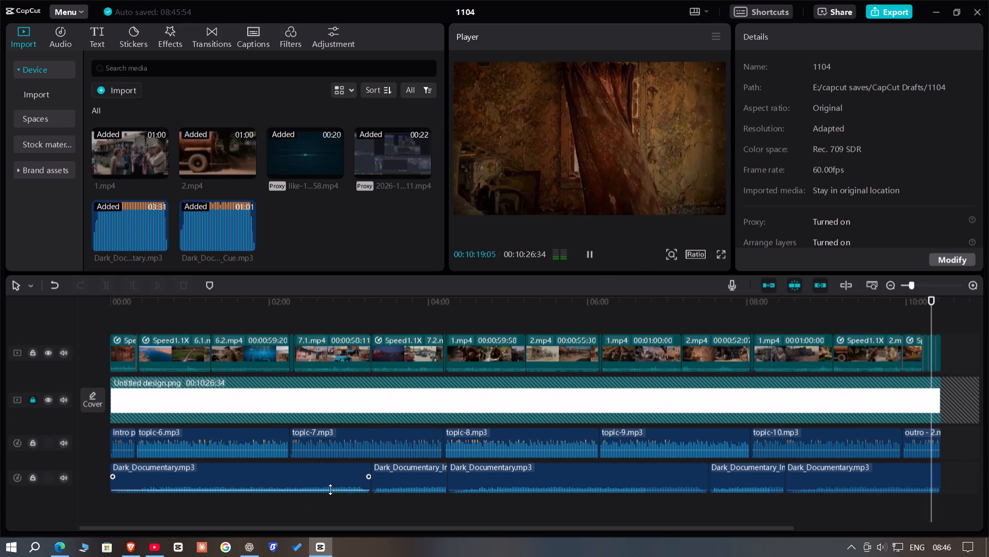
drag(315, 500, 853, 487)
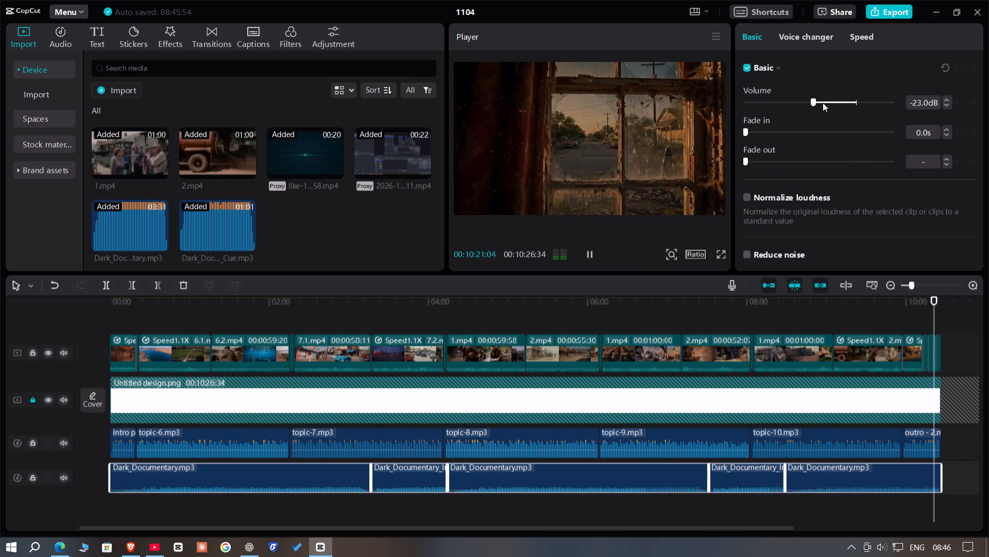
click(823, 103)
triple_click(948, 105)
triple_click(948, 105)
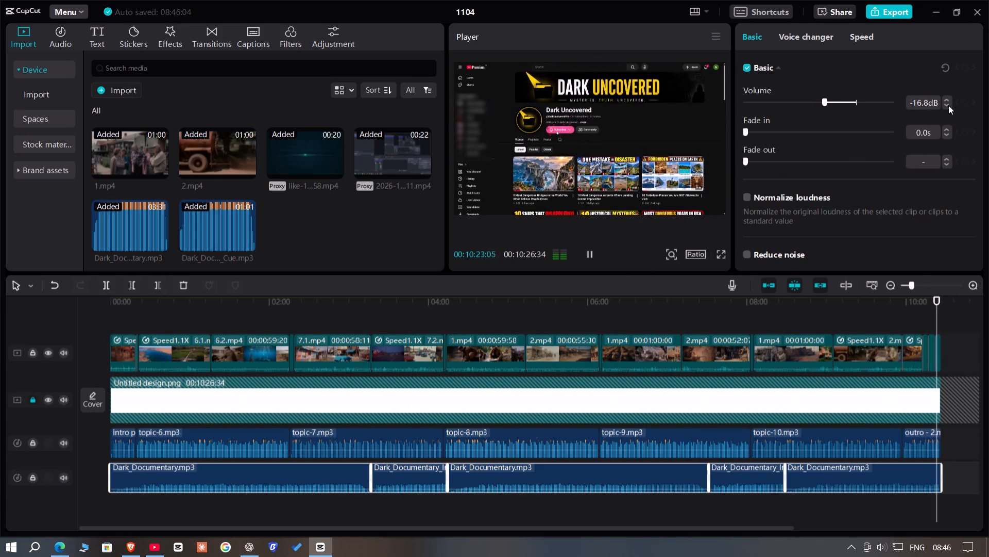
Review the edit at the topic-8 start, the outro, the beginning and the cut into clip 6.2.
click(445, 311)
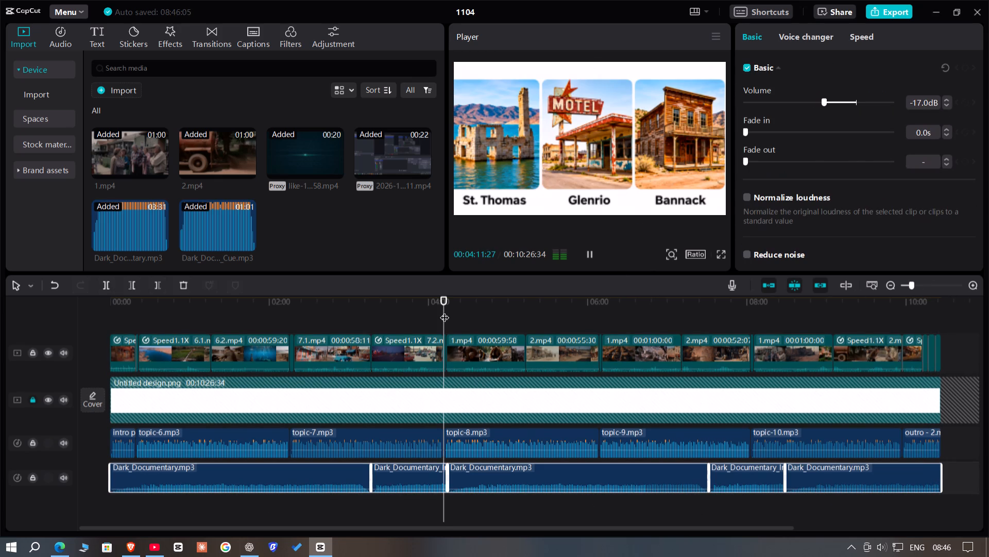
click(915, 297)
click(915, 306)
drag(915, 306, 0, 413)
scroll(498, 449, up, 3)
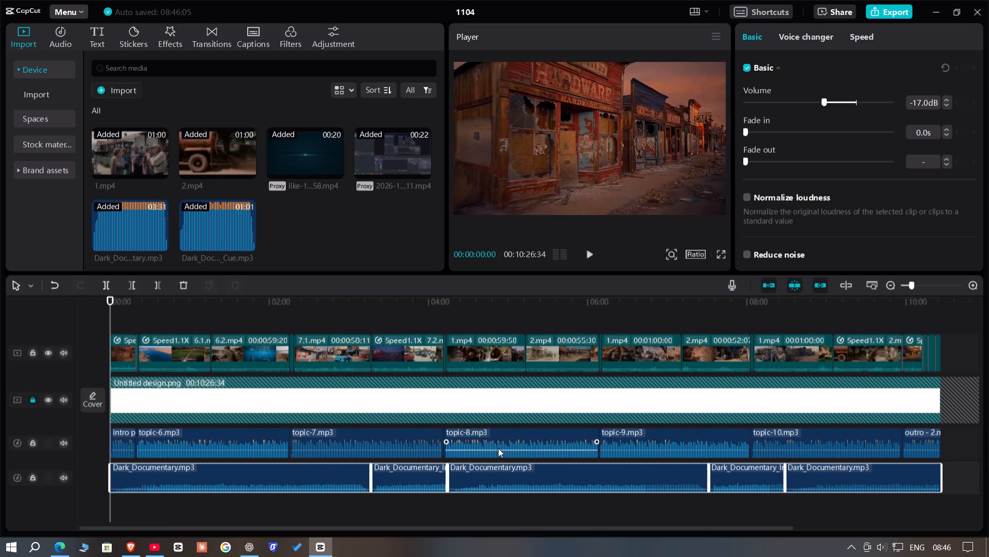
scroll(498, 448, up, 2)
double_click(235, 312)
drag(235, 312, 206, 314)
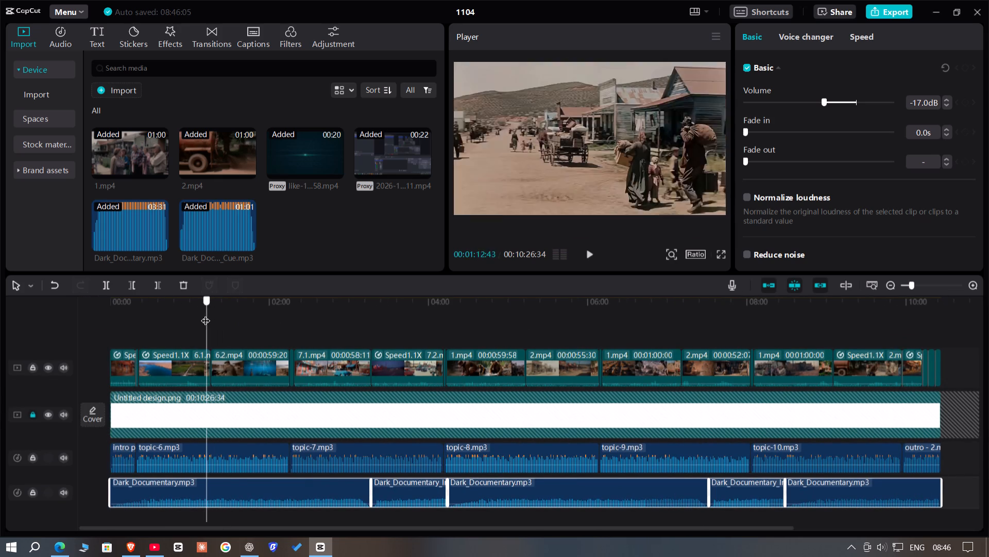
drag(206, 314, 214, 321)
Browse the Pexels Videos folder for media to import.
click(126, 84)
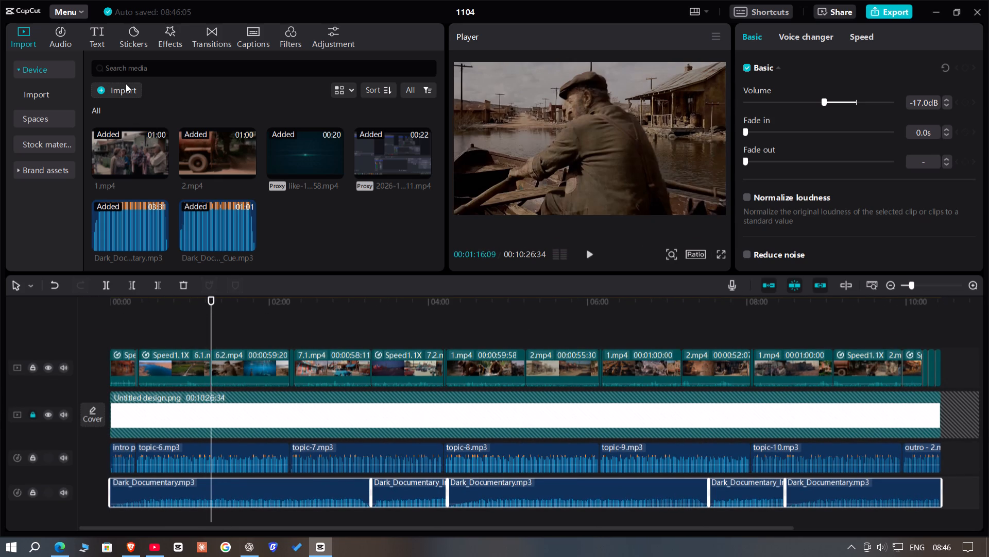
click(67, 100)
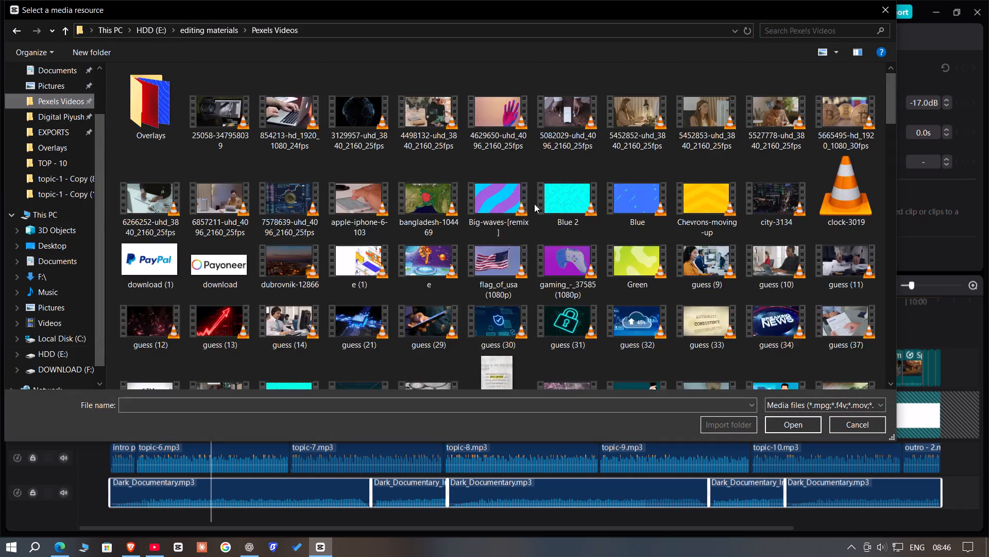
scroll(534, 204, down, 2)
Switch to YouTube, play the extended version of Chere Jeyona (Oviman) from the mix, and minimize the window.
click(155, 544)
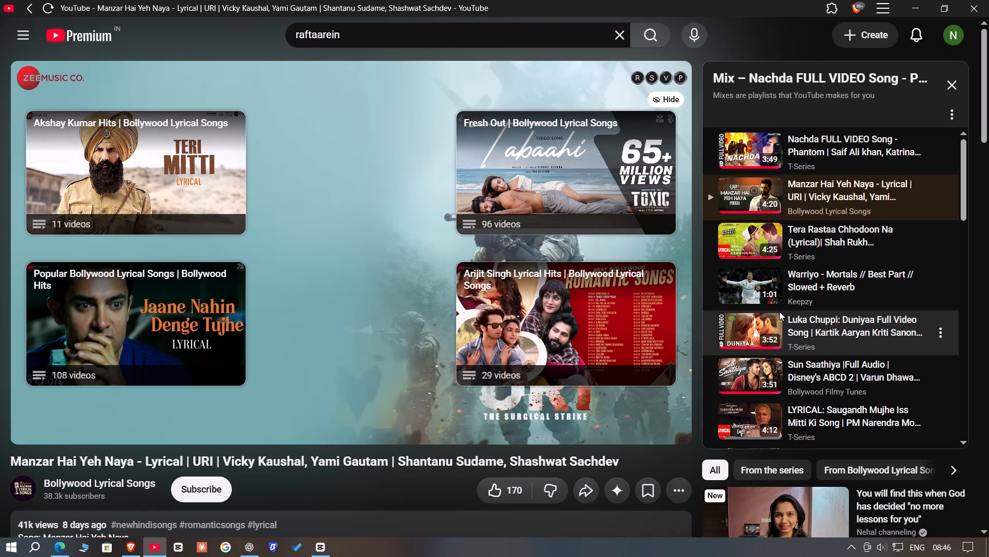
scroll(857, 287, down, 8)
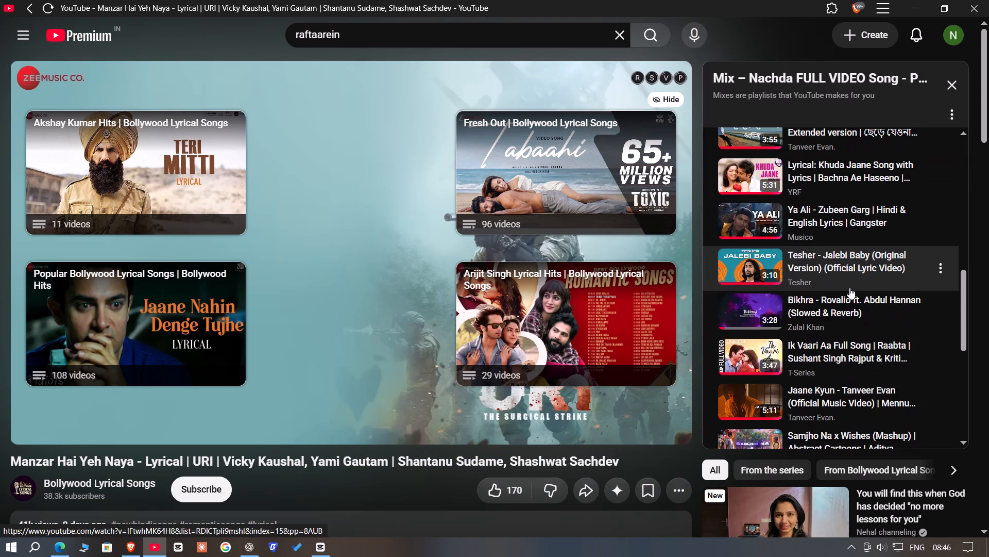
scroll(845, 225, up, 2)
click(838, 248)
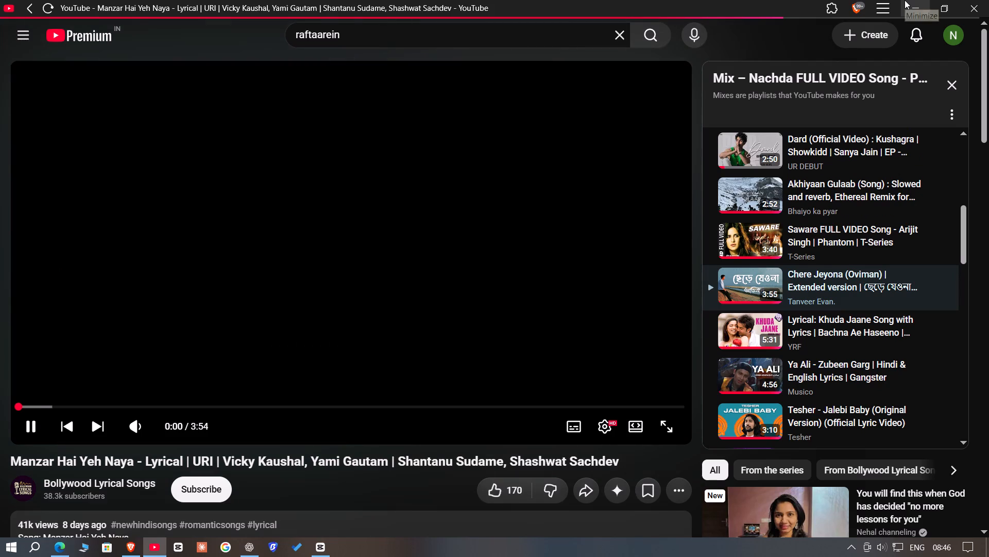
click(909, 0)
Import the 3D like, share and subscribe button green-screen video from the Digital Piyush Video Assets folder.
scroll(44, 187, down, 7)
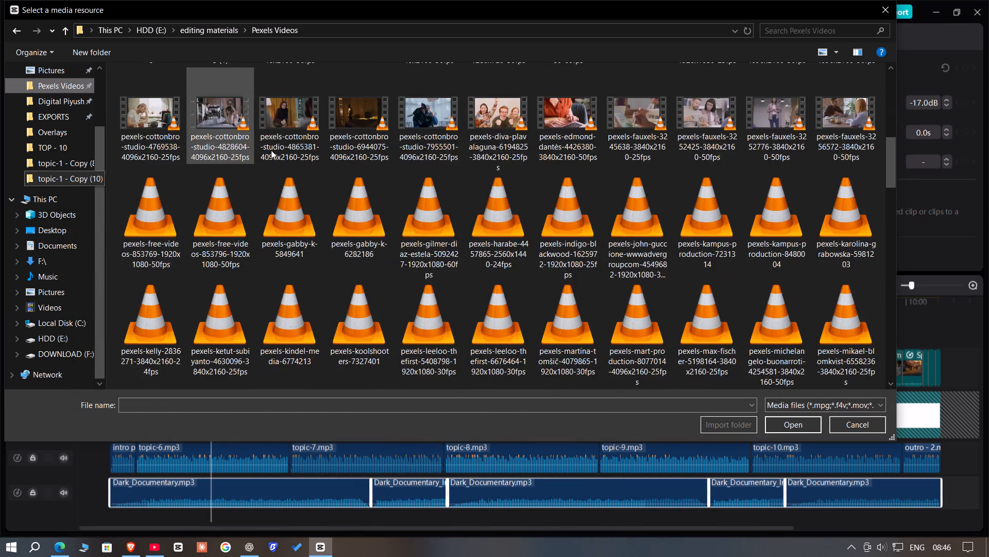
scroll(462, 287, down, 7)
click(64, 97)
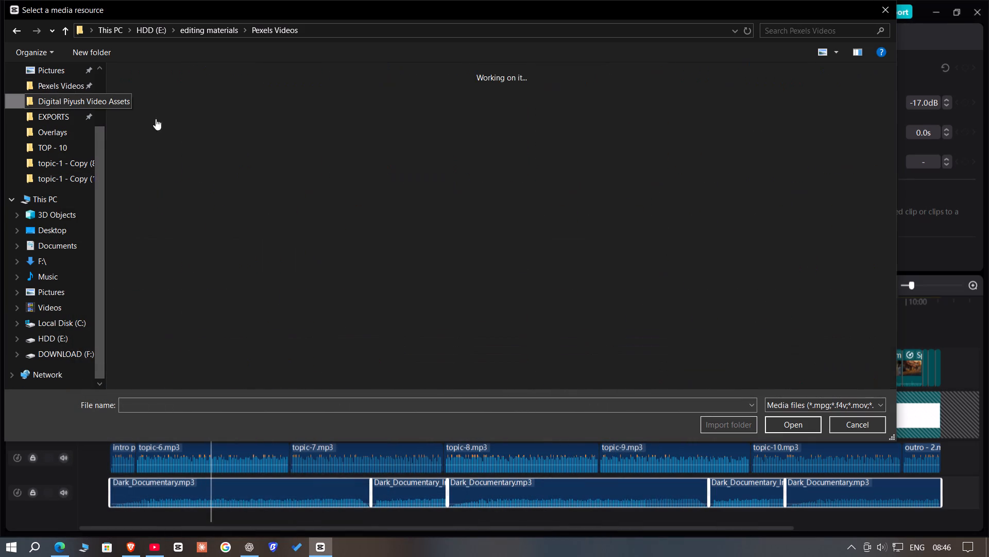
scroll(564, 225, down, 15)
scroll(565, 223, down, 13)
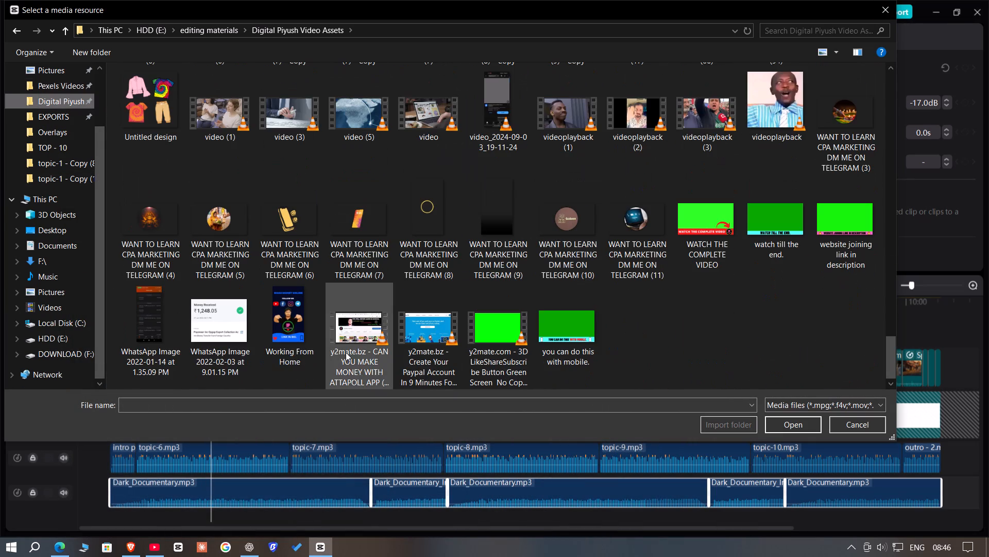
double_click(495, 329)
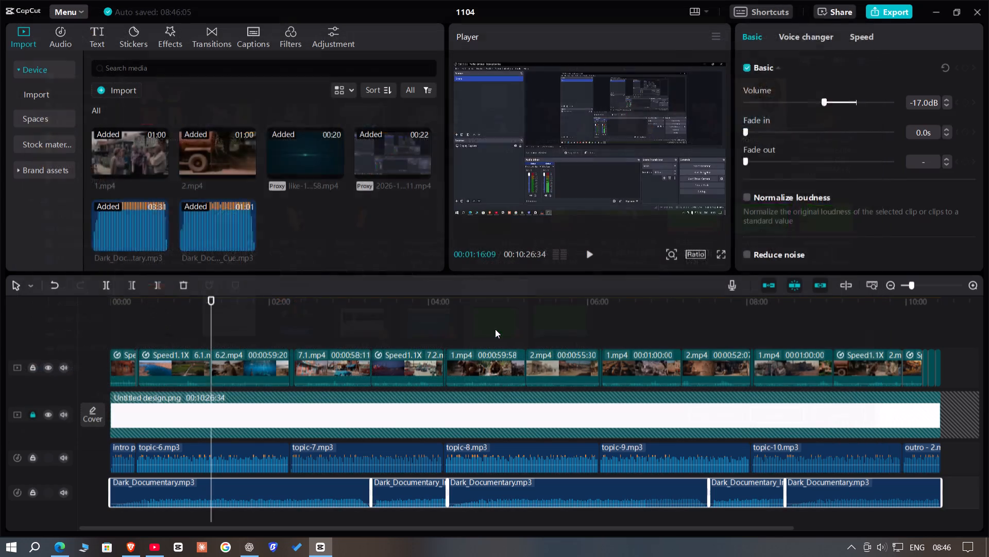
Place the green-screen subscribe clip on a new track above the video, starting with clip 6.2 at about 1:16.
drag(308, 241, 217, 325)
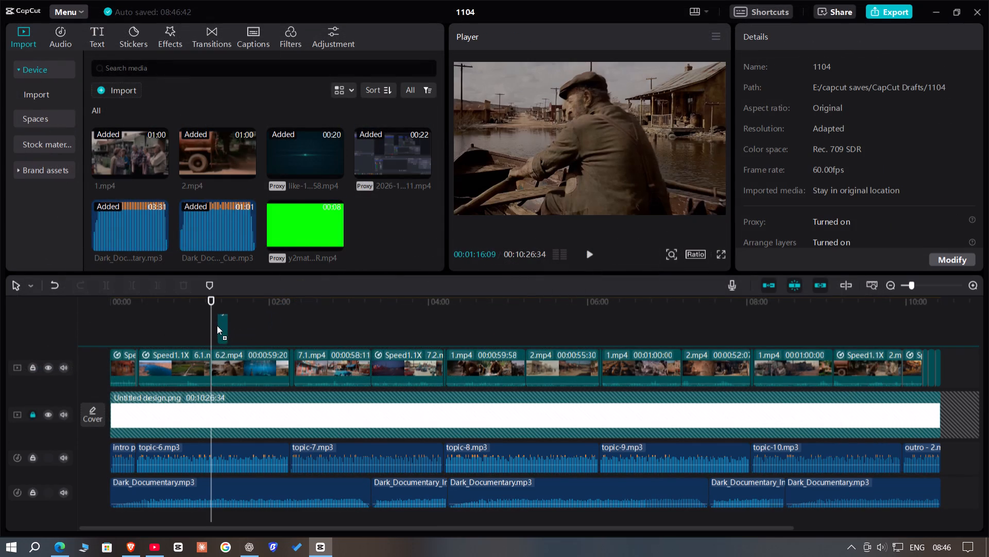
drag(217, 325, 213, 326)
Key out the subscribe clip's green background with Chroma key, using intensity 56 and shadow 15.
click(216, 322)
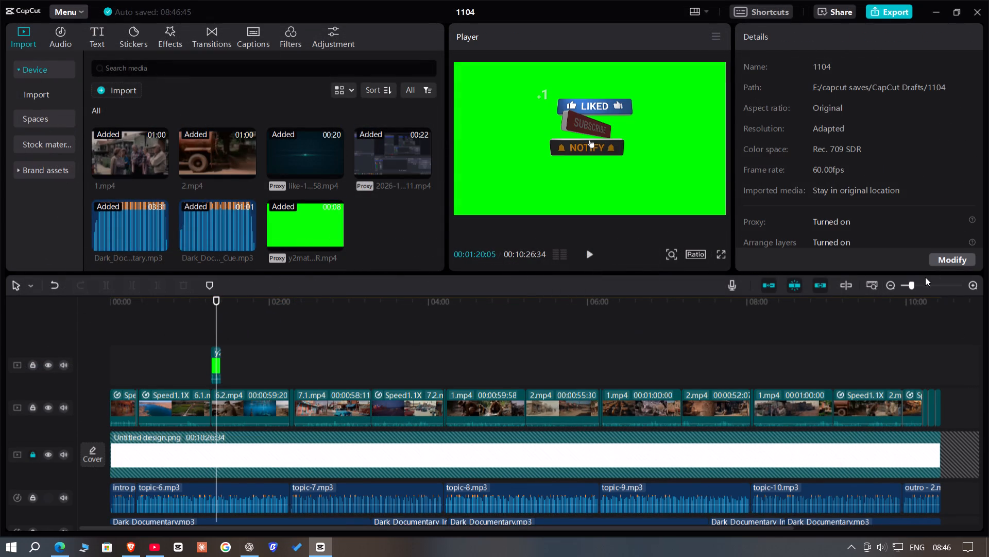
double_click(922, 285)
click(230, 373)
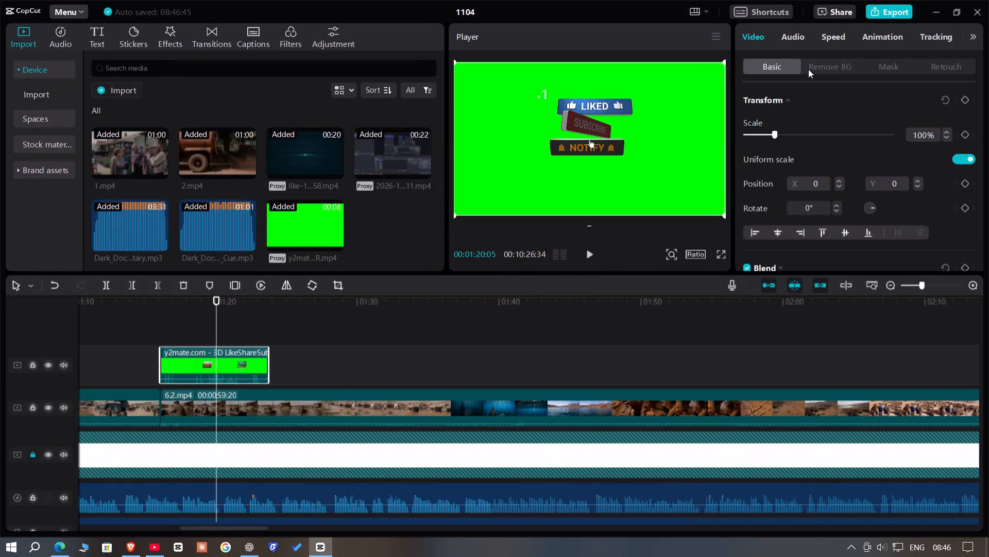
click(808, 69)
click(746, 142)
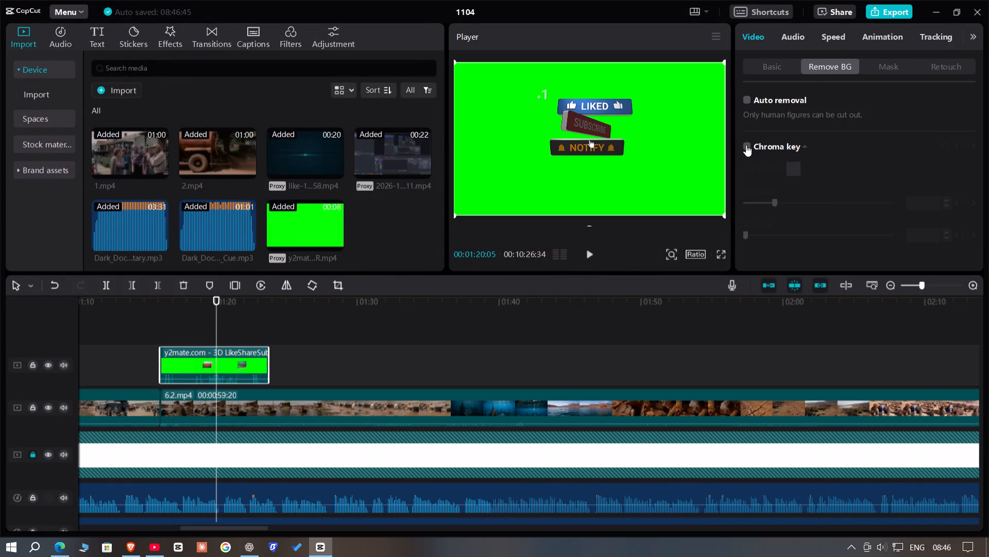
click(747, 145)
double_click(791, 170)
click(791, 169)
click(669, 168)
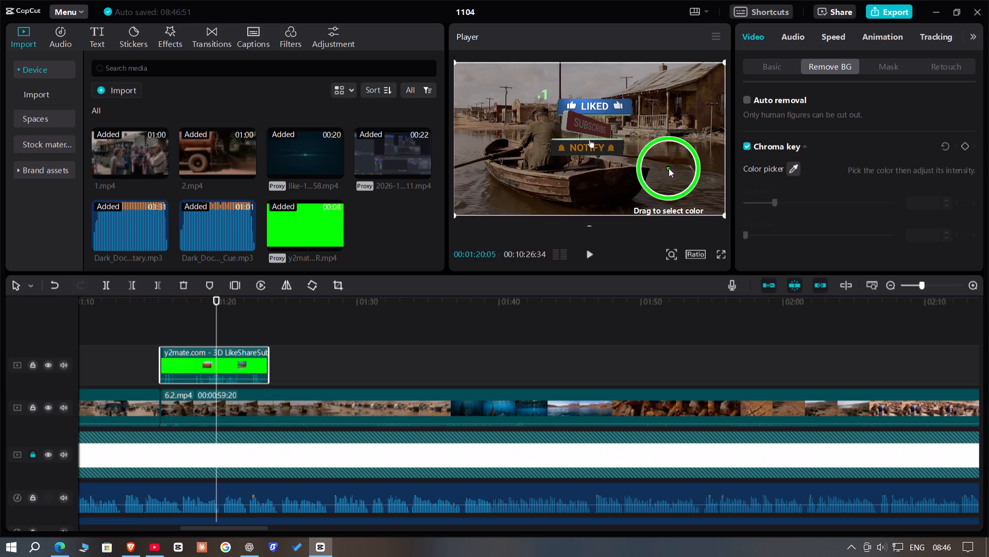
click(823, 204)
click(768, 237)
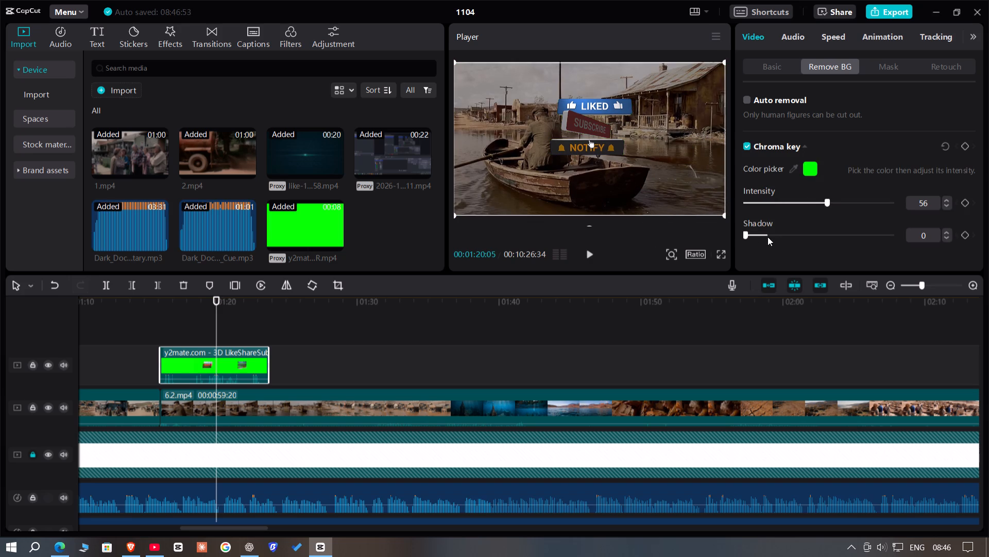
Scale the like/subscribe overlay down to about half the frame size.
double_click(726, 216)
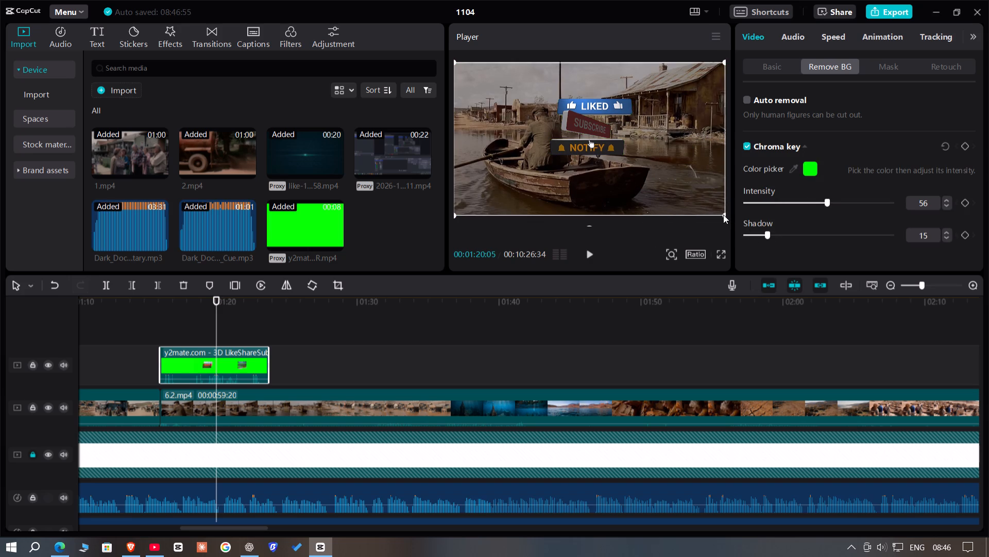
click(723, 215)
drag(725, 218, 719, 218)
drag(716, 217, 672, 186)
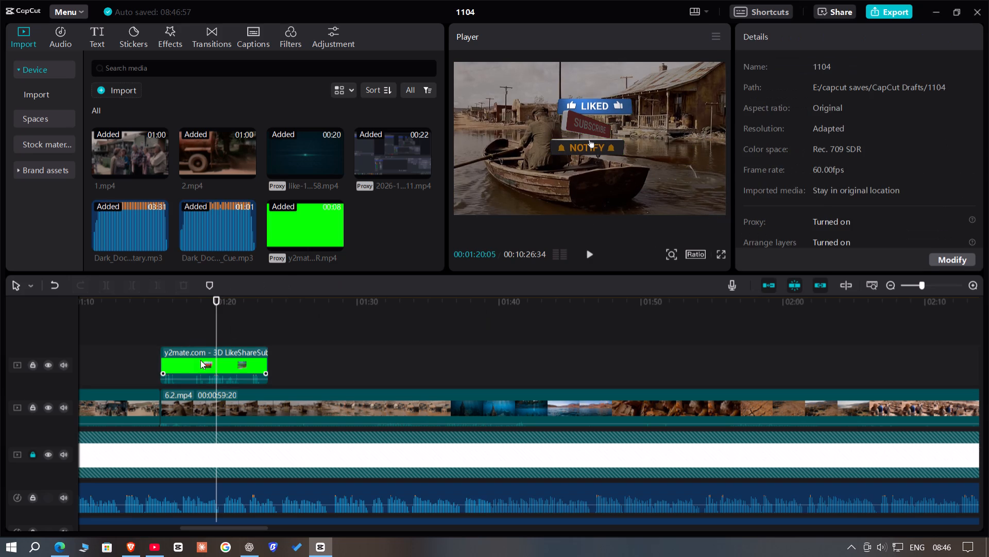
click(202, 361)
drag(723, 212, 642, 192)
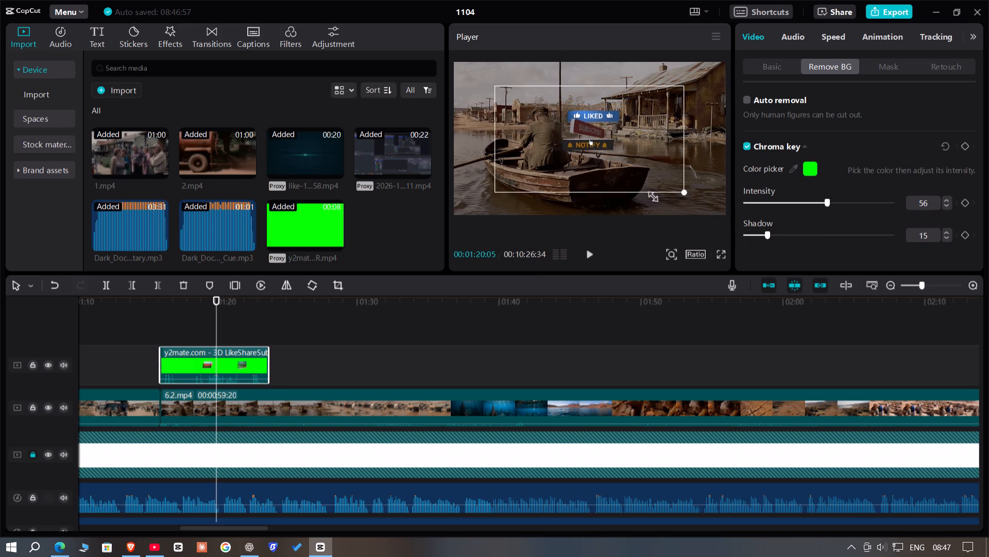
drag(642, 192, 608, 183)
Move the like/subscribe overlay so its buttons sit near the upper-right corner of the video frame.
click(210, 337)
drag(210, 337, 244, 340)
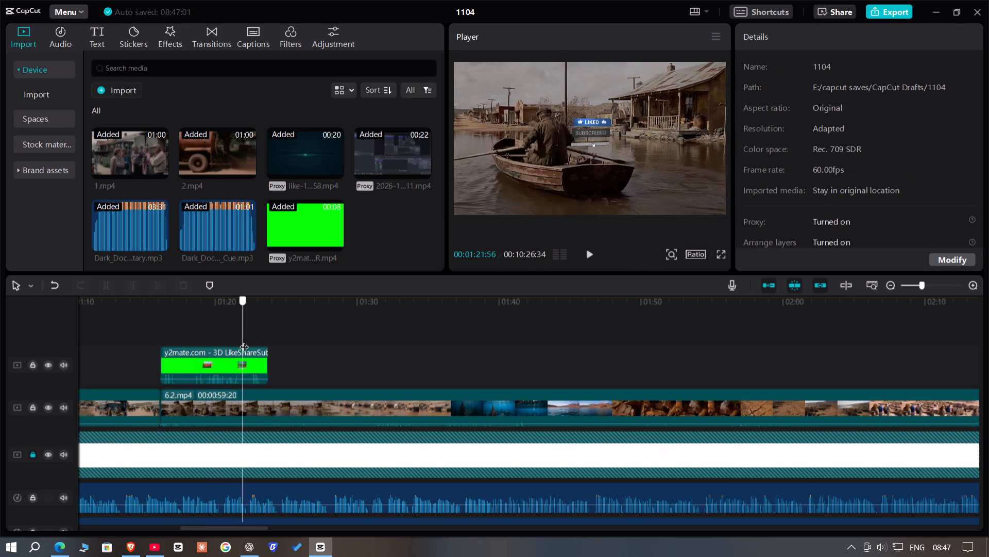
drag(244, 340, 255, 345)
key(Right)
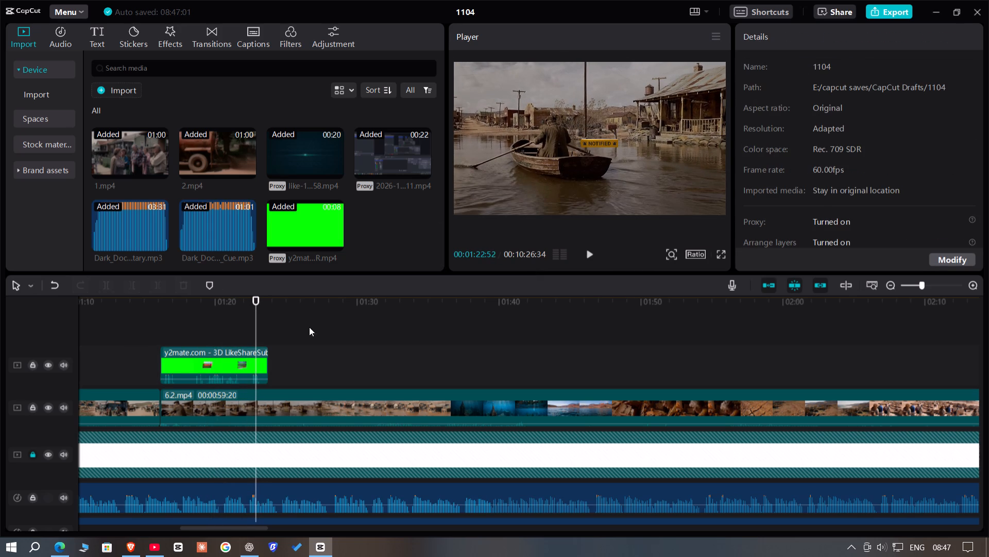
click(238, 357)
drag(661, 182, 664, 192)
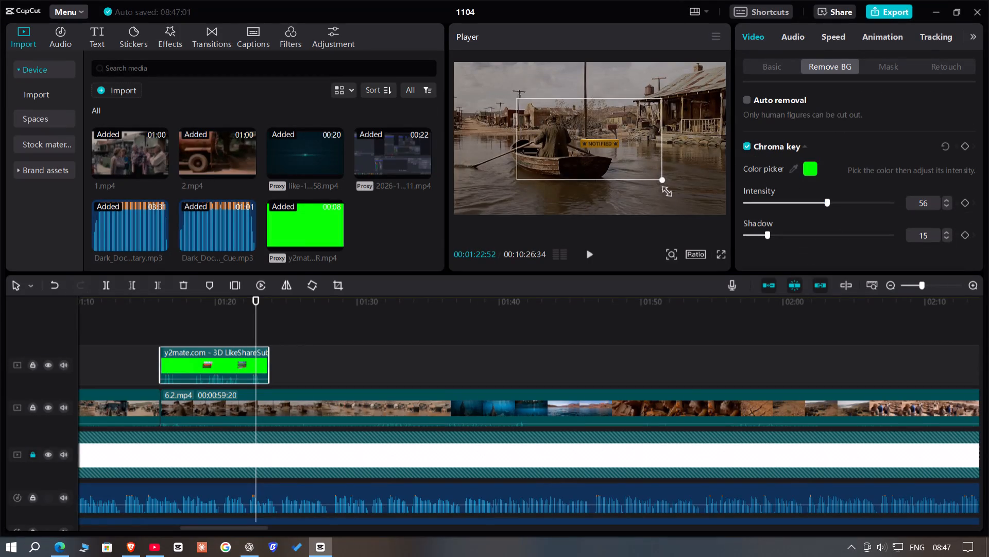
drag(664, 192, 690, 219)
click(677, 249)
drag(667, 267, 674, 269)
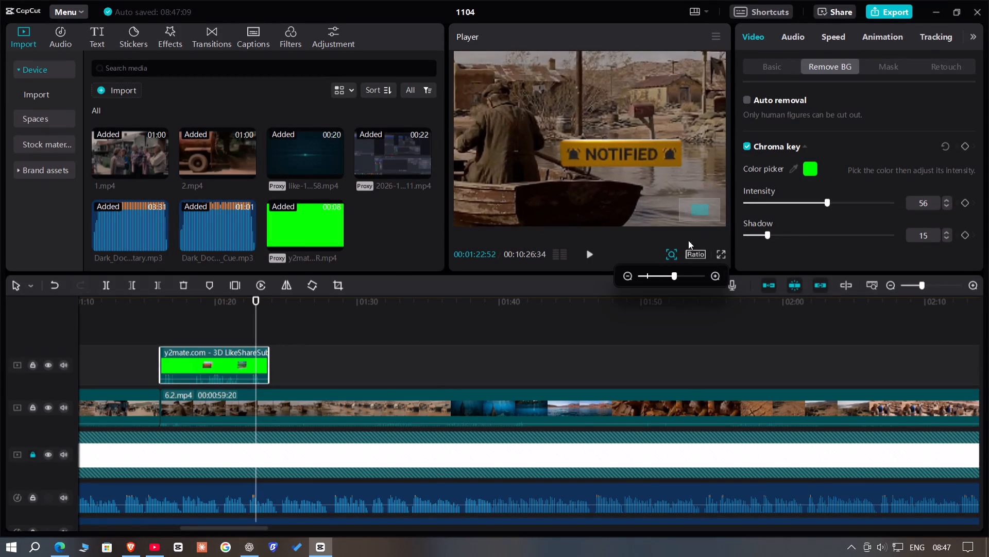
drag(711, 213, 752, 203)
click(759, 200)
drag(592, 192, 755, 85)
click(758, 83)
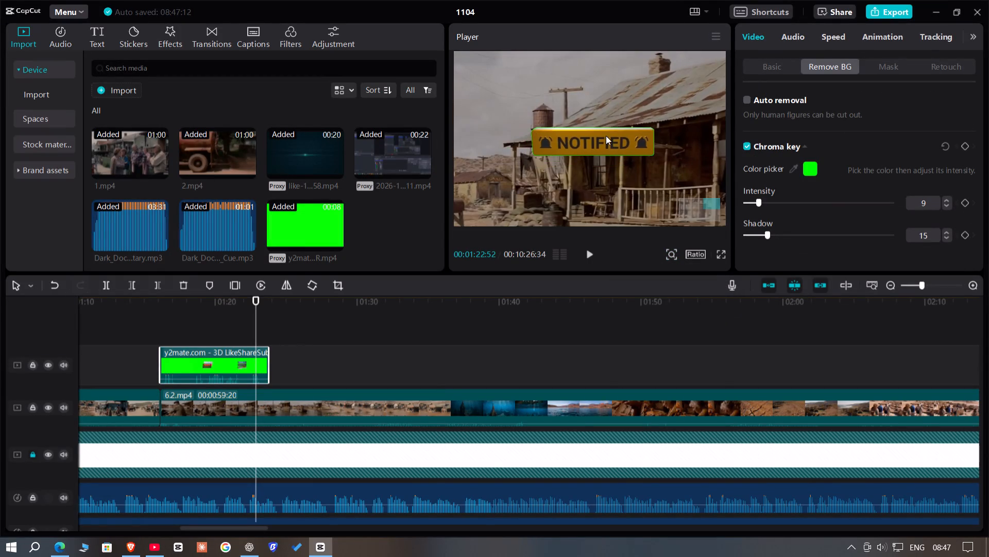
drag(605, 136, 677, 140)
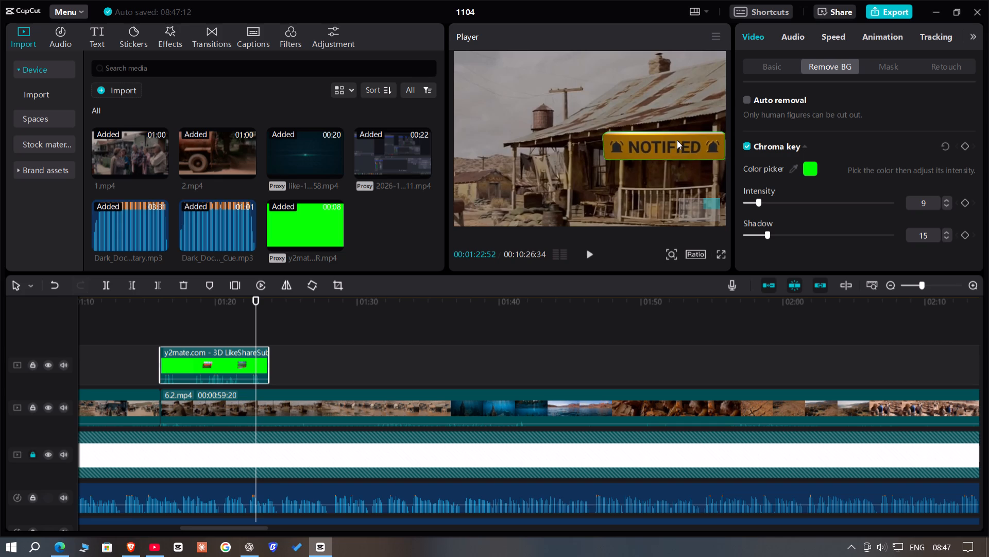
drag(677, 140, 678, 141)
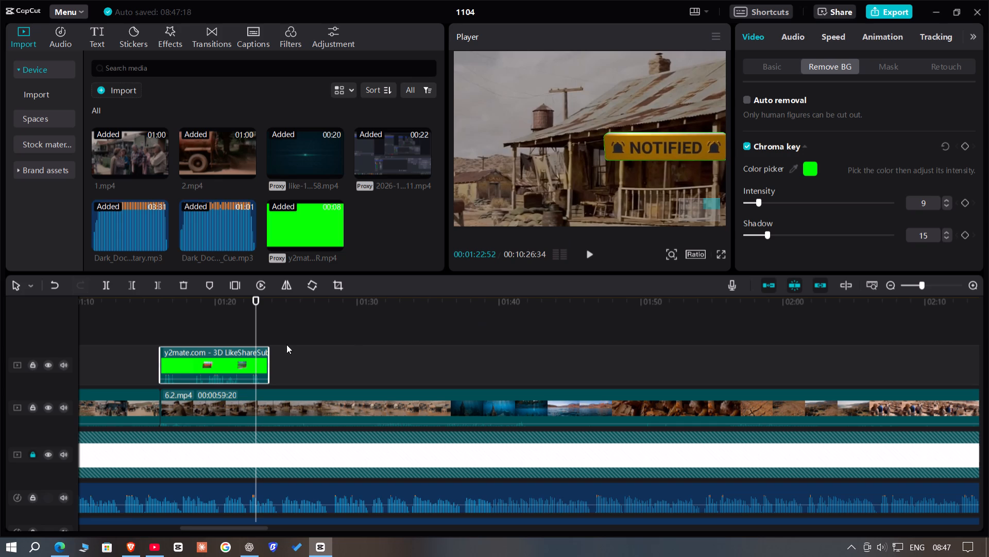
Check the overlay's framing at several points in its animation and nudge it slightly further into the upper-right corner.
key(space)
key(space)
double_click(186, 336)
drag(186, 335, 208, 337)
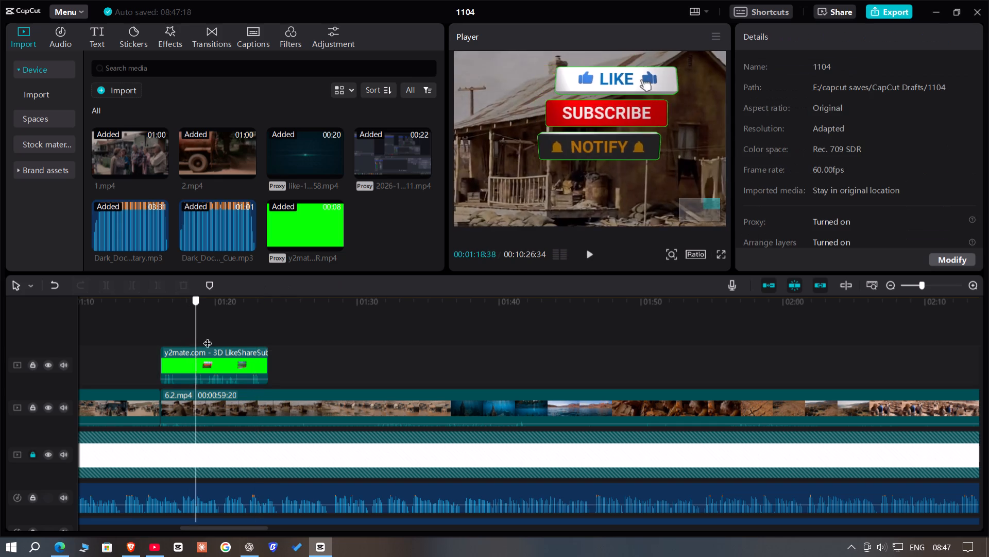
drag(208, 337, 286, 344)
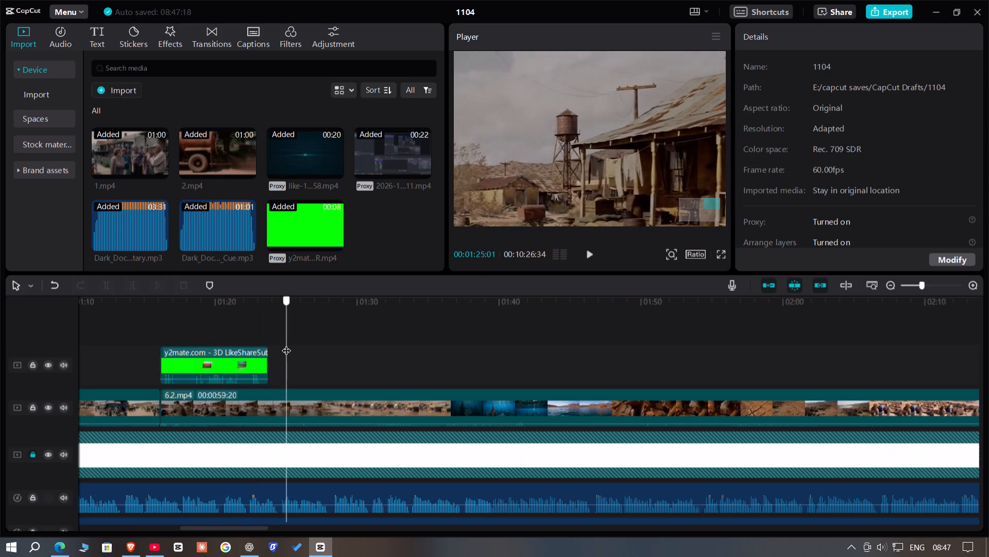
drag(286, 344, 248, 336)
click(240, 361)
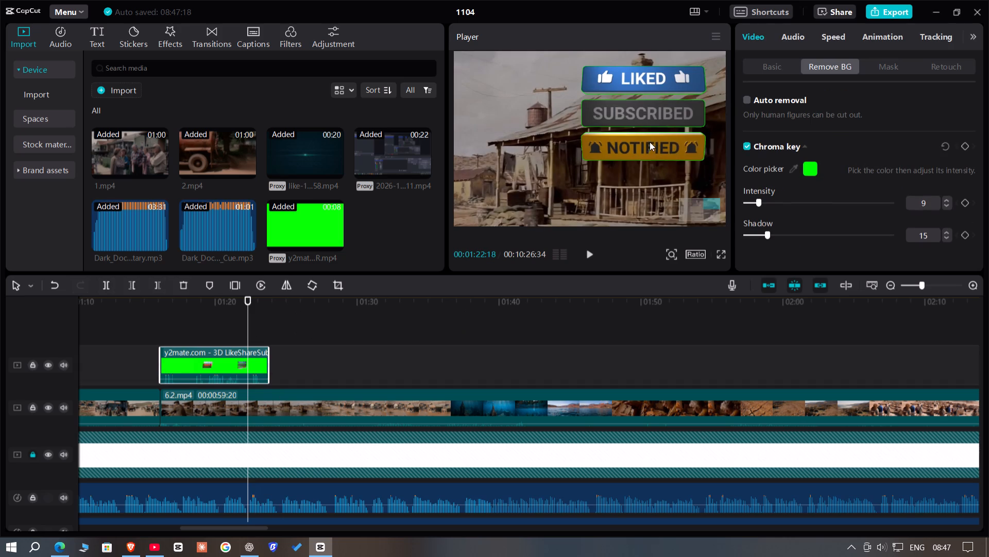
drag(660, 134, 666, 131)
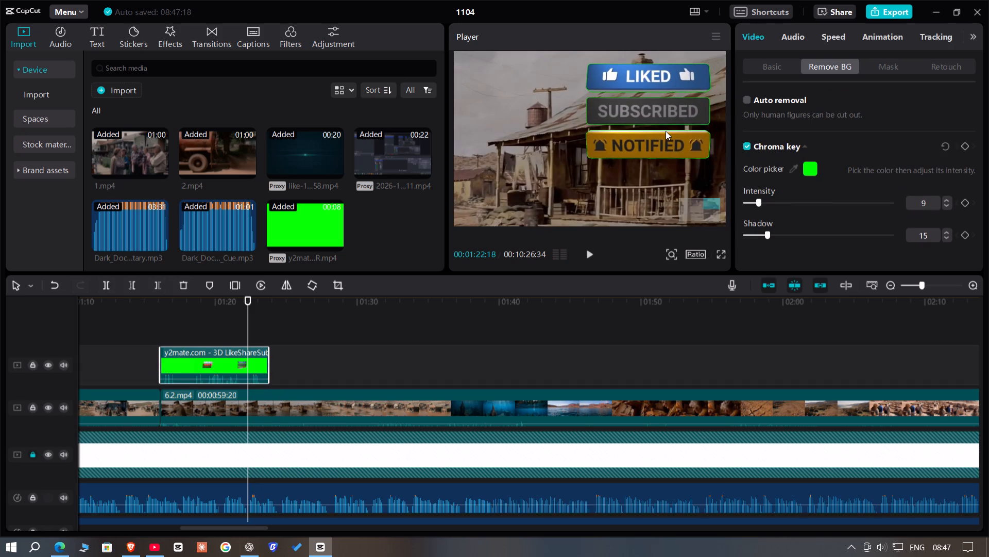
drag(666, 131, 671, 129)
click(671, 129)
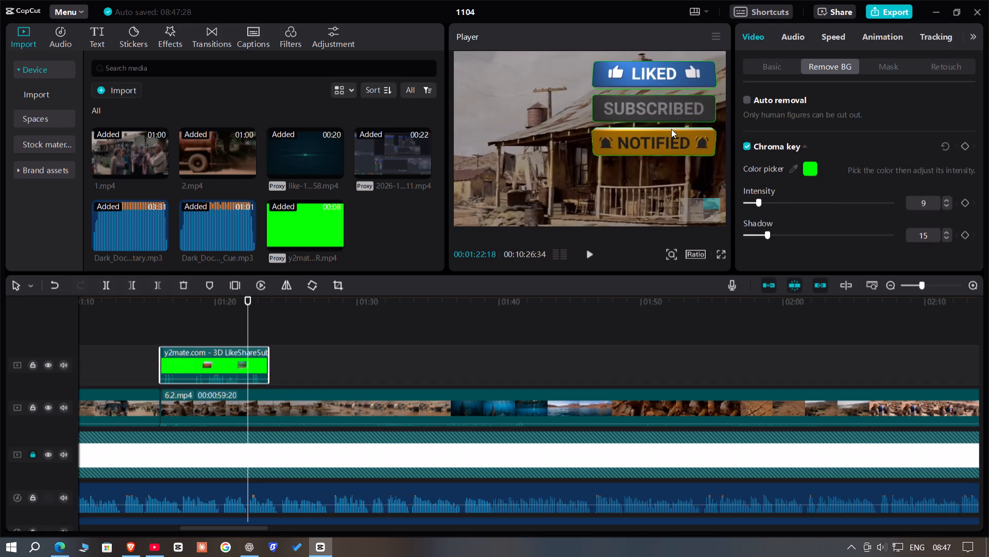
Set the like/subscribe overlay's chroma key intensity to 65 and shadow to 0.
key(space)
click(199, 338)
key(space)
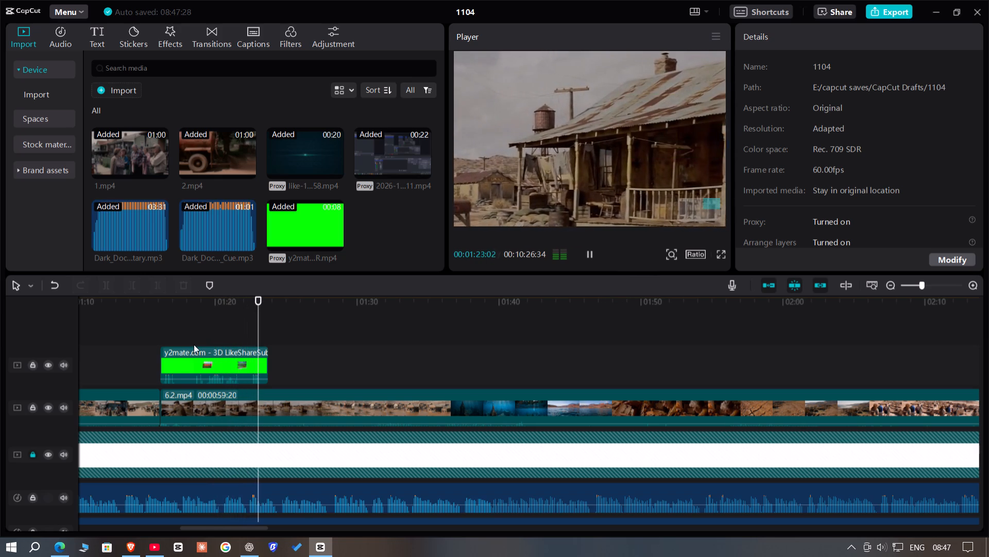
key(space)
click(209, 368)
scroll(912, 98, down, 2)
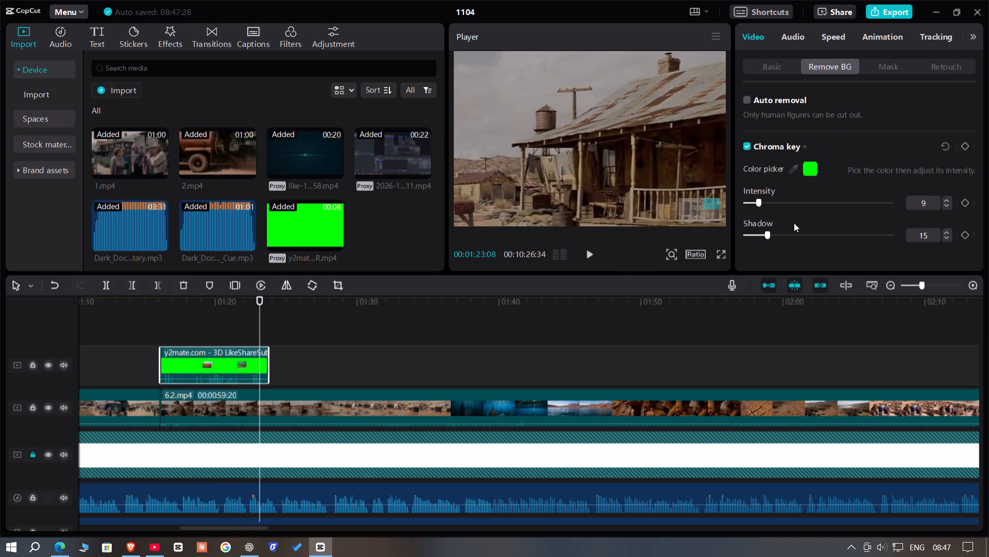
click(215, 328)
click(217, 367)
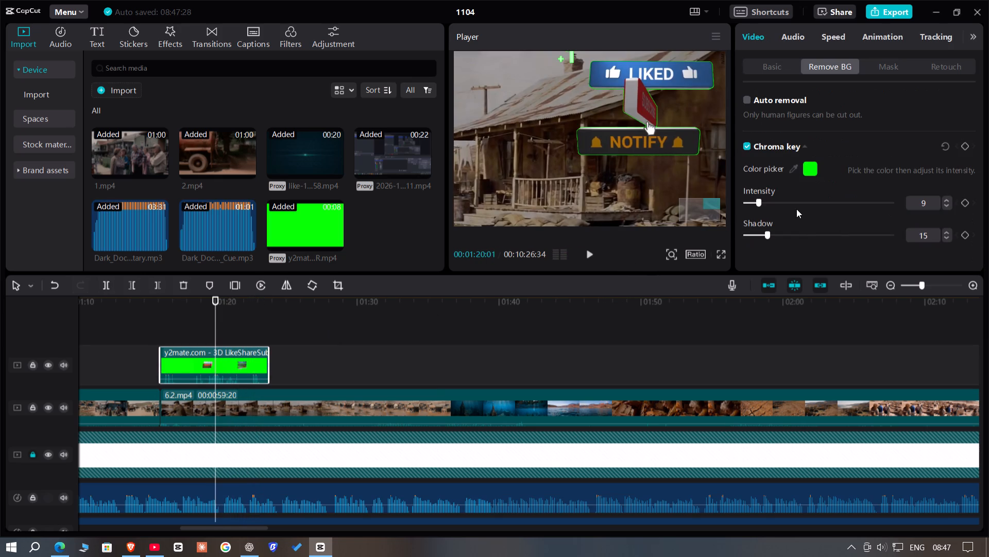
click(795, 207)
drag(794, 206, 840, 211)
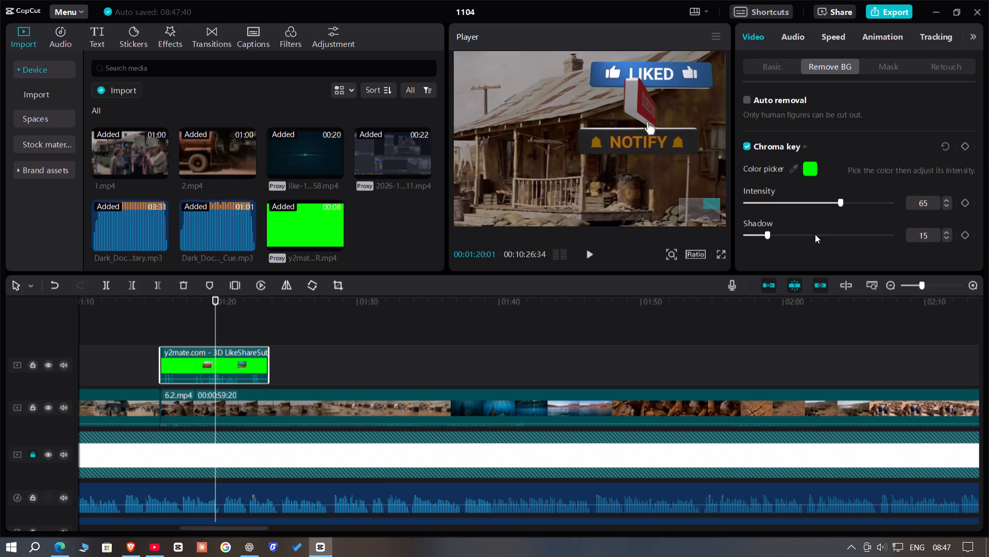
click(815, 234)
drag(815, 234, 792, 235)
drag(792, 235, 794, 237)
drag(794, 237, 731, 230)
Play the section from just before the like/subscribe overlay in full screen to check its look and placement.
double_click(213, 323)
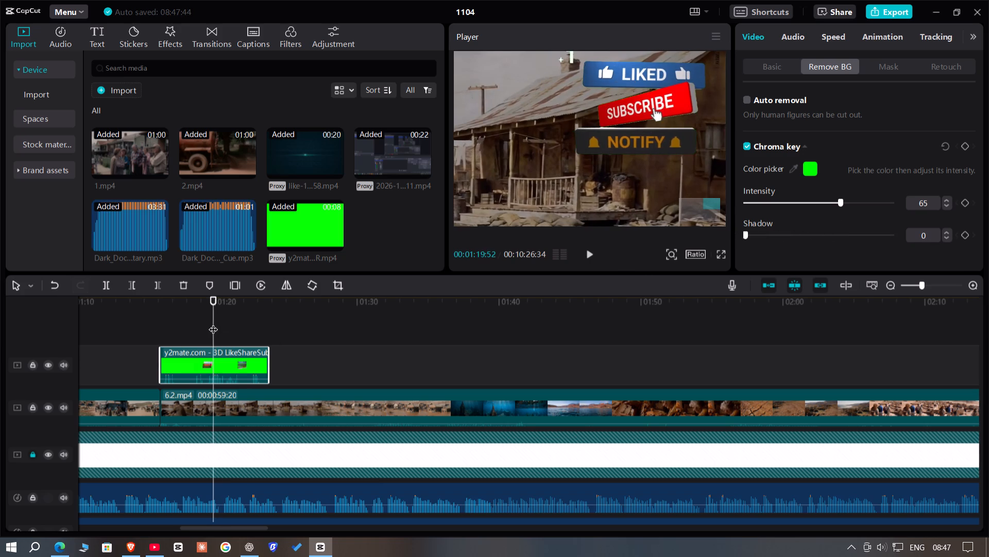
drag(208, 323, 119, 332)
click(119, 332)
click(721, 257)
key(space)
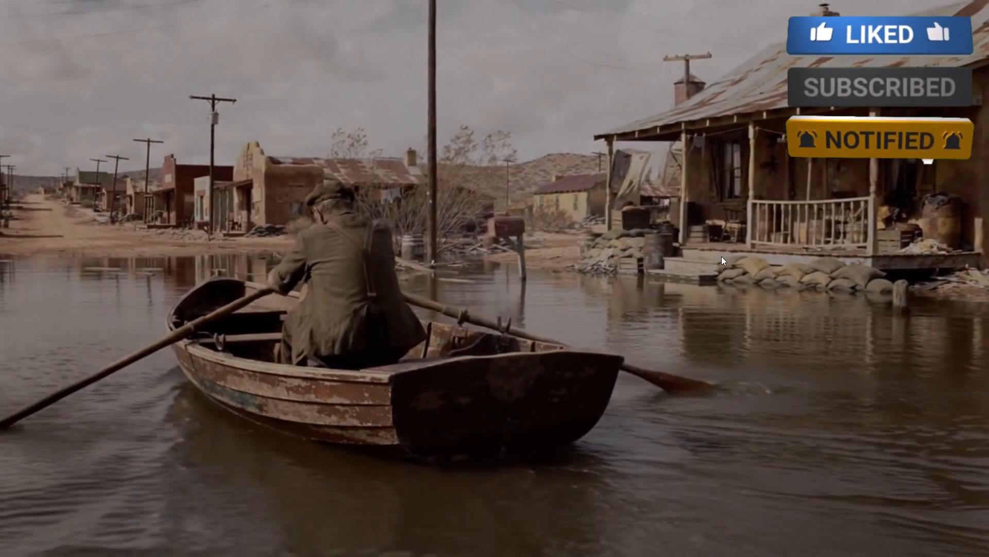
Leave the full-screen preview, stop playback and set the like/subscribe overlay's volume to about -11.1 dB.
click(713, 267)
click(660, 497)
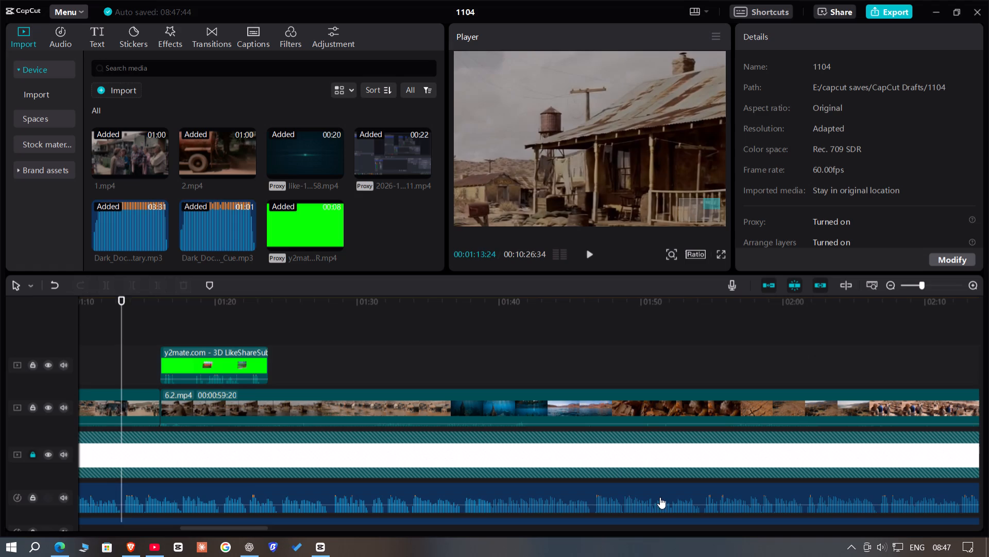
key(space)
click(230, 326)
click(234, 380)
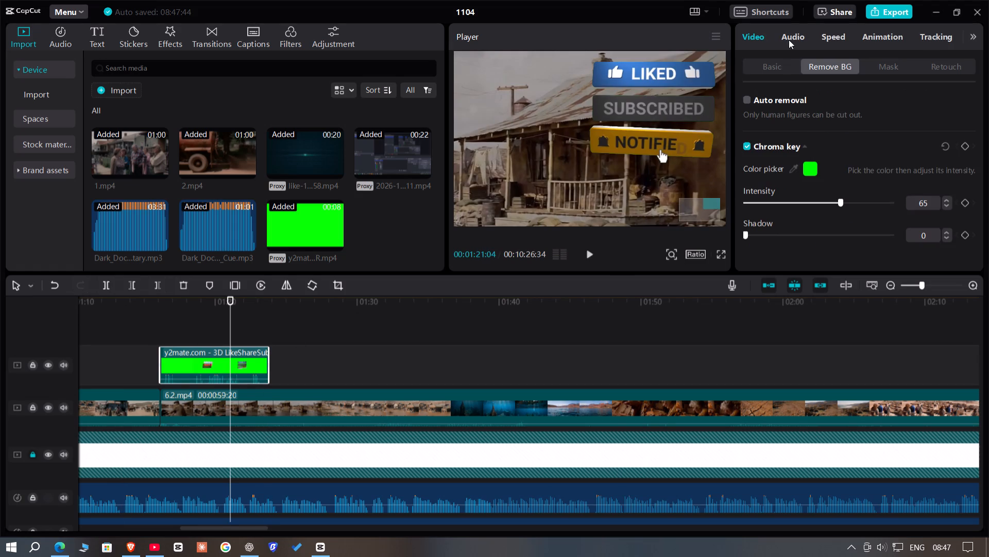
click(789, 38)
click(819, 137)
drag(819, 137, 824, 144)
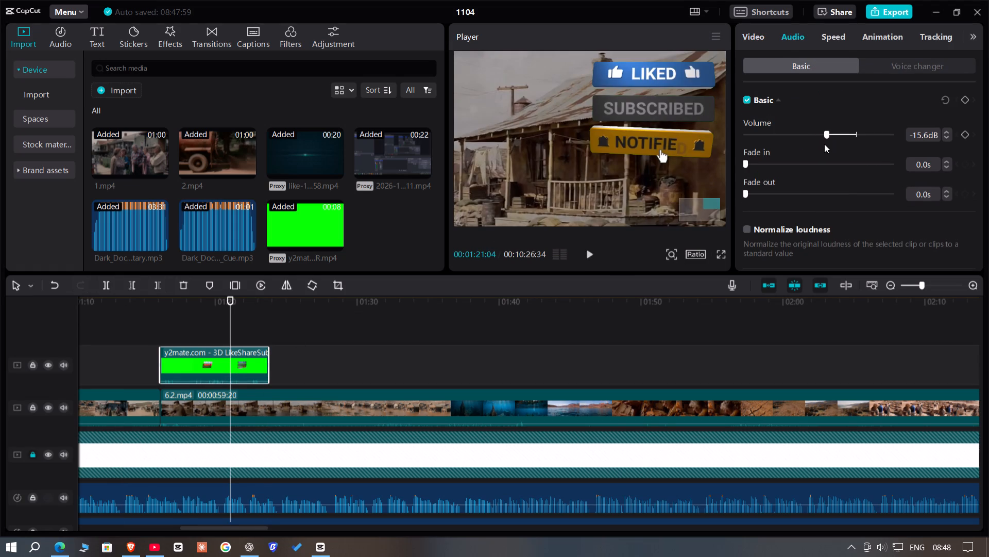
drag(824, 144, 832, 144)
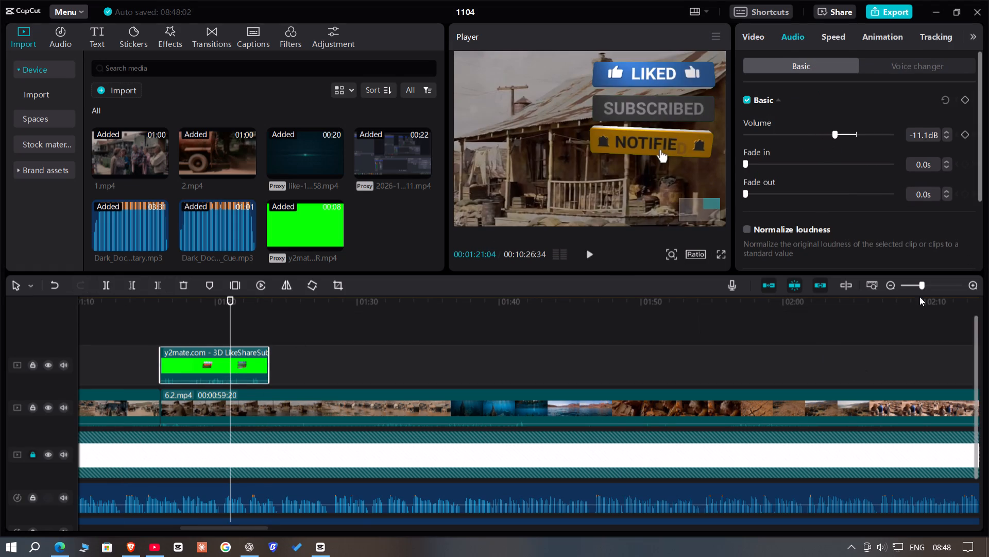
Copy the like/subscribe overlay and paste duplicates on its track at about 00:05:13 and 00:09:05.
click(918, 284)
right_click(233, 371)
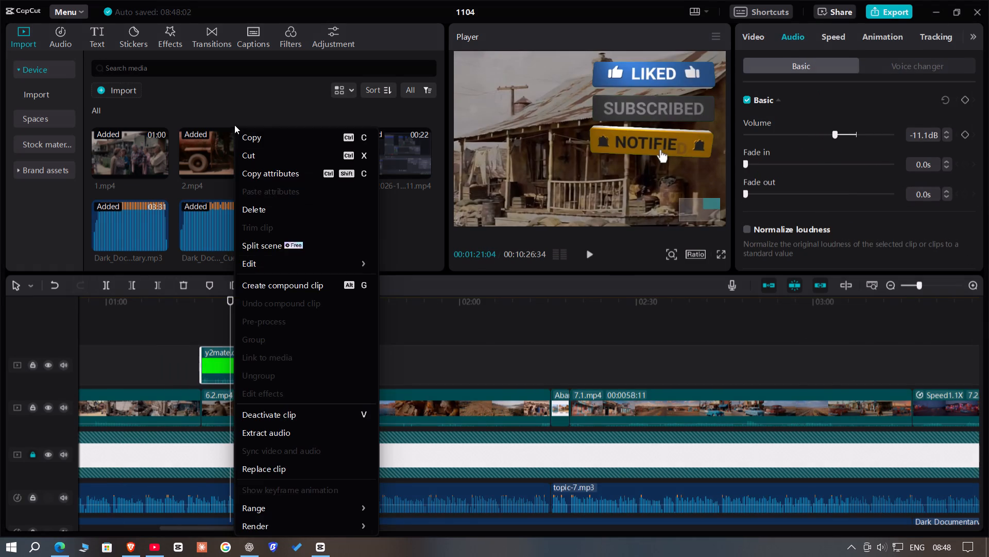
click(259, 137)
click(671, 258)
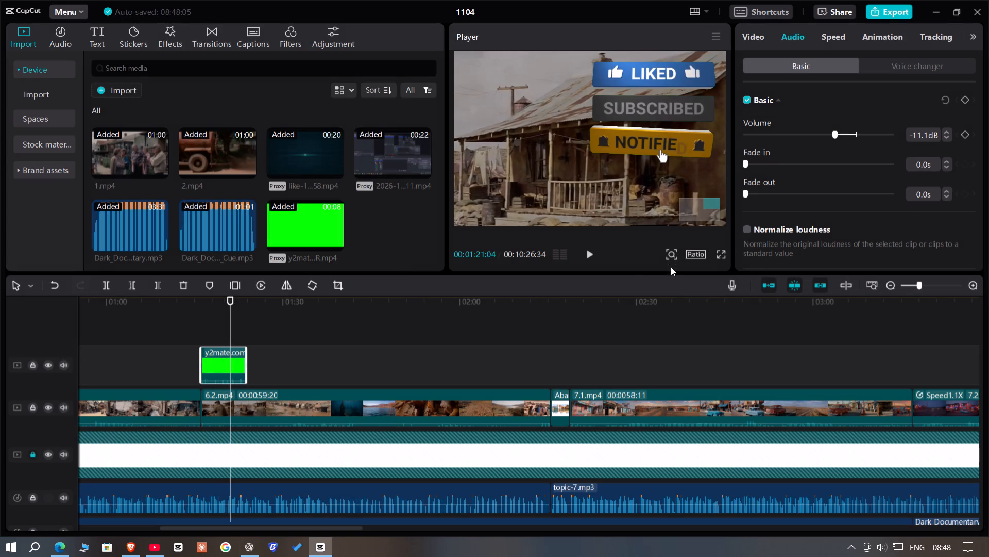
drag(661, 276, 645, 277)
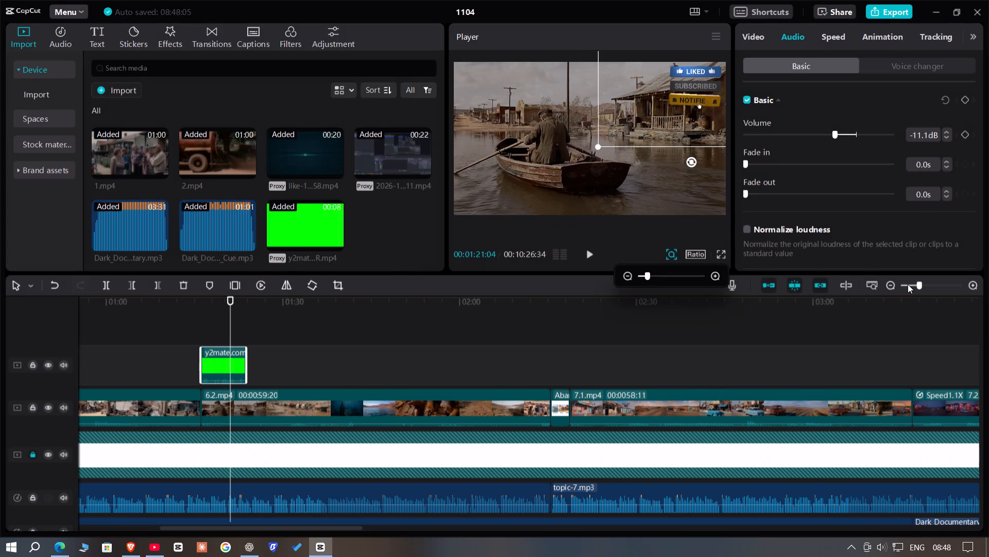
click(911, 284)
click(428, 316)
drag(428, 316, 470, 337)
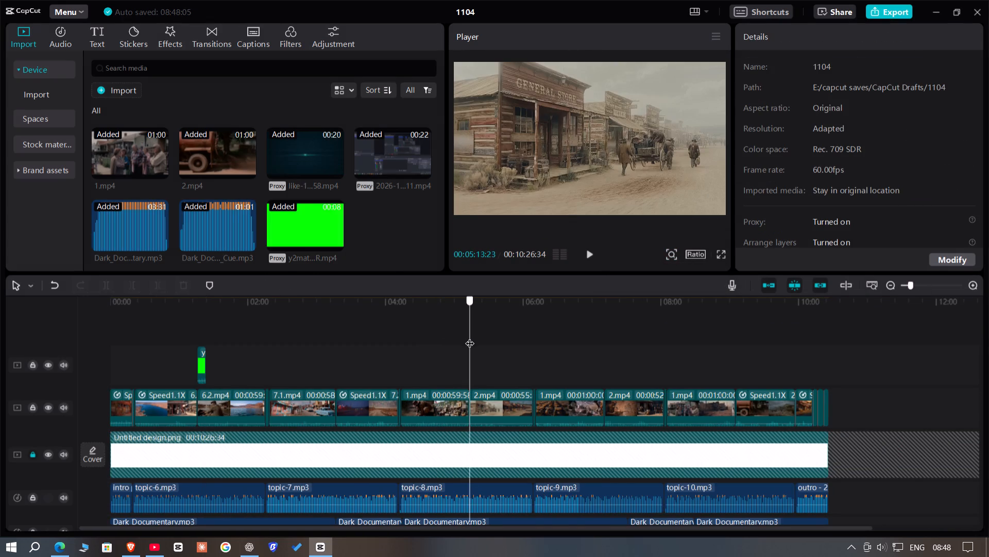
drag(470, 337, 723, 345)
key(ctrl+v)
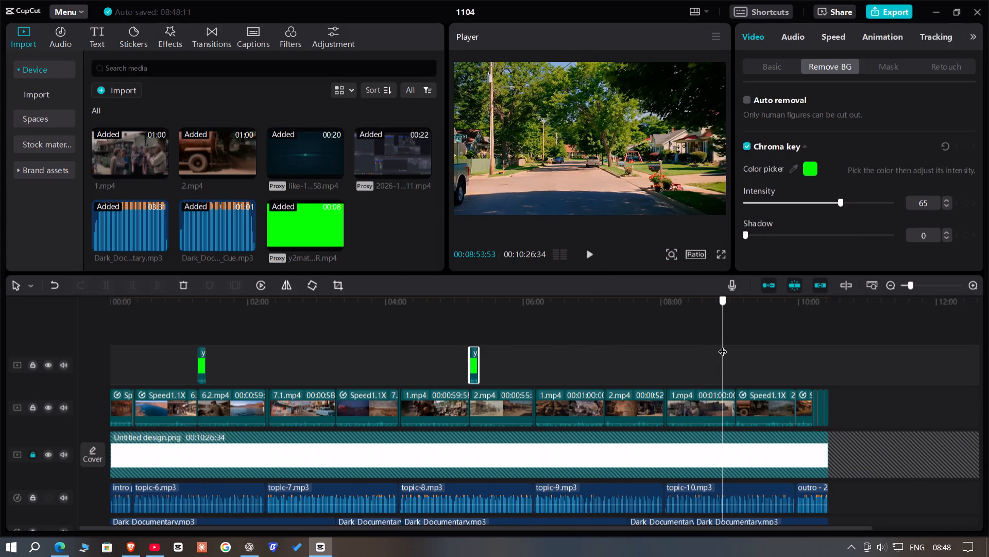
drag(723, 345, 734, 346)
key(ctrl+v)
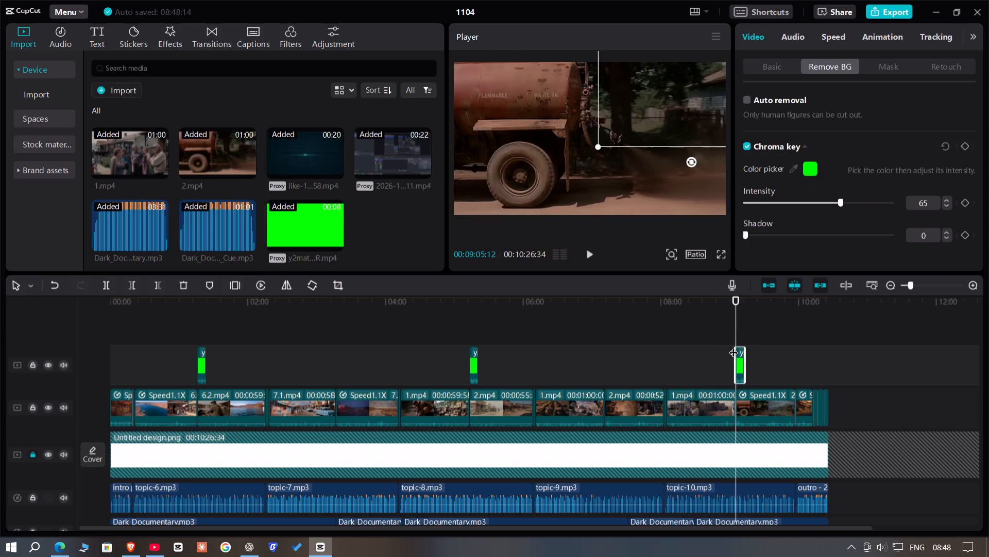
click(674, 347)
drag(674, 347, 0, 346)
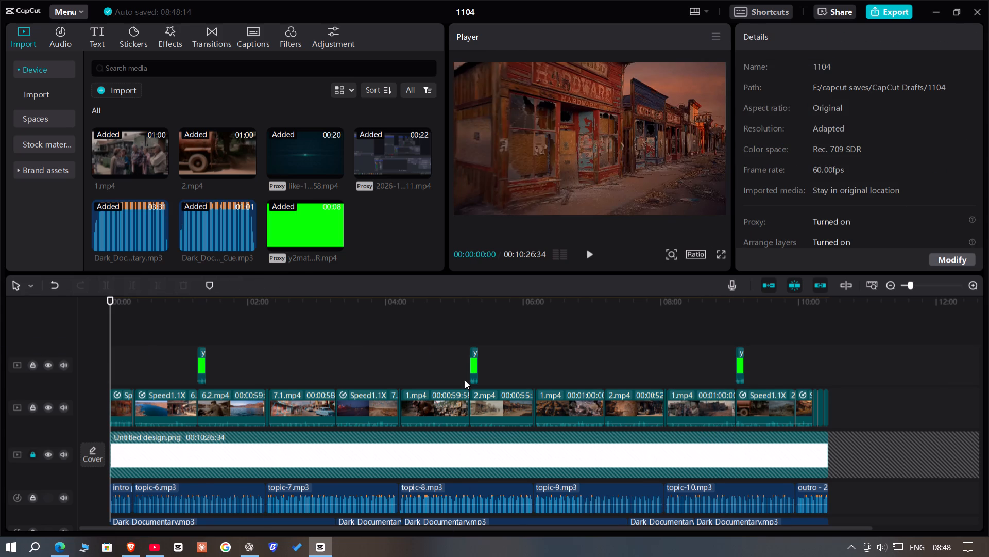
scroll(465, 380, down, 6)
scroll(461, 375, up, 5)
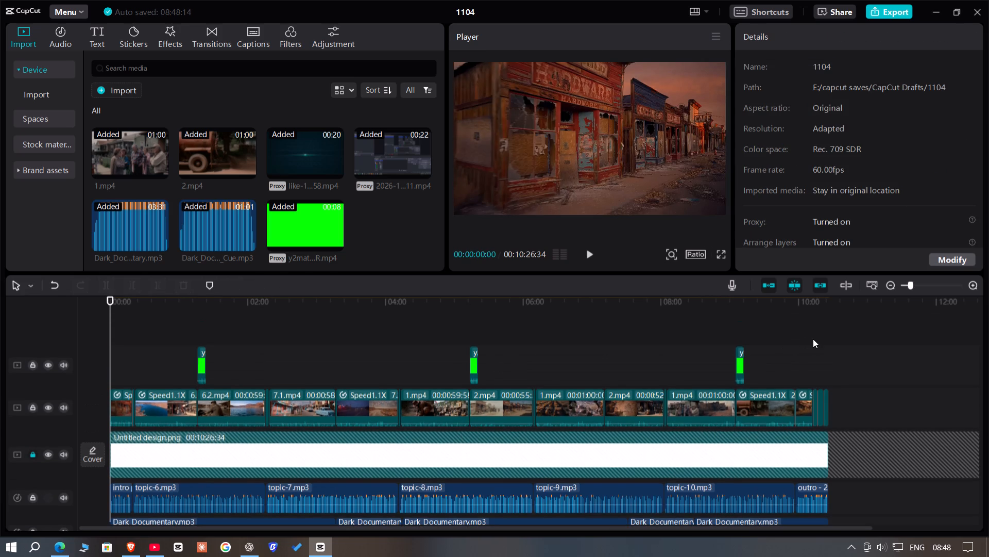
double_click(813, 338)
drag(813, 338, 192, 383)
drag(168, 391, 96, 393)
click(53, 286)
Skim through the timeline to its end, return to the start and play the intro section.
double_click(333, 351)
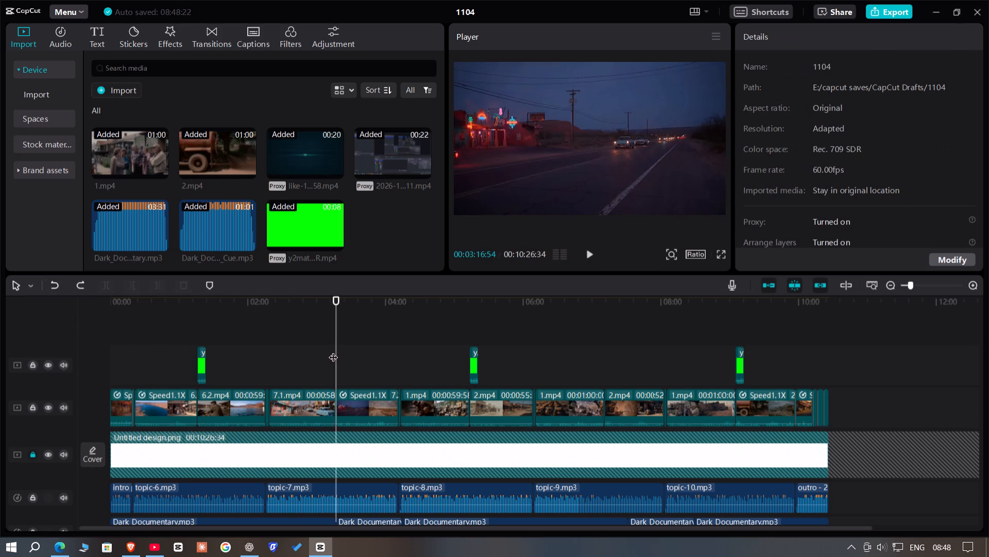
drag(333, 351, 988, 394)
click(722, 346)
click(711, 304)
drag(711, 304, 678, 307)
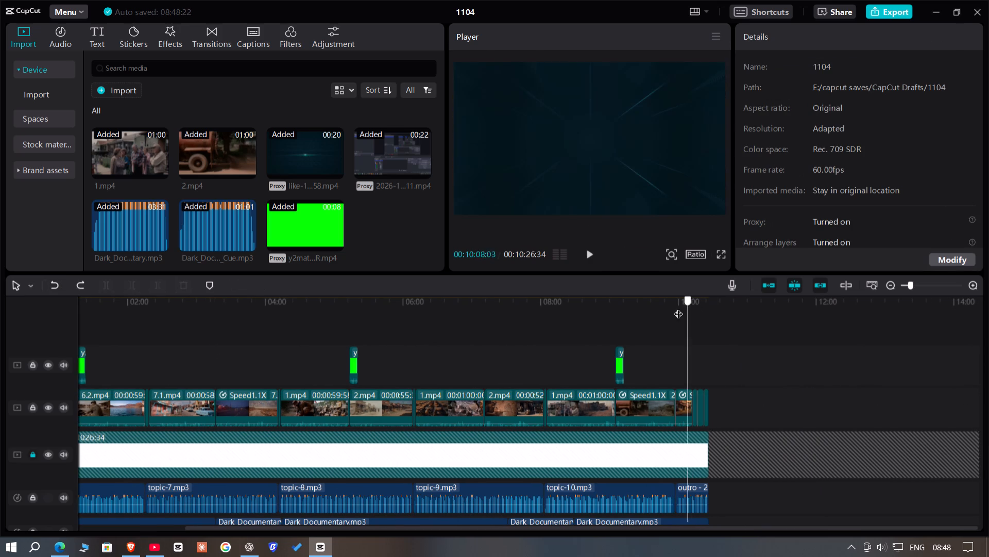
drag(678, 307, 0, 378)
click(0, 378)
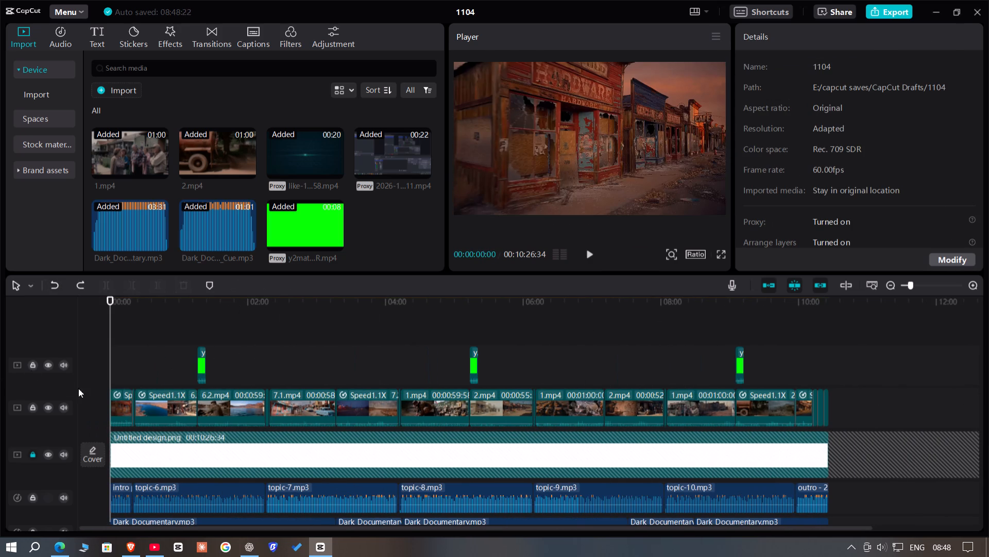
key(space)
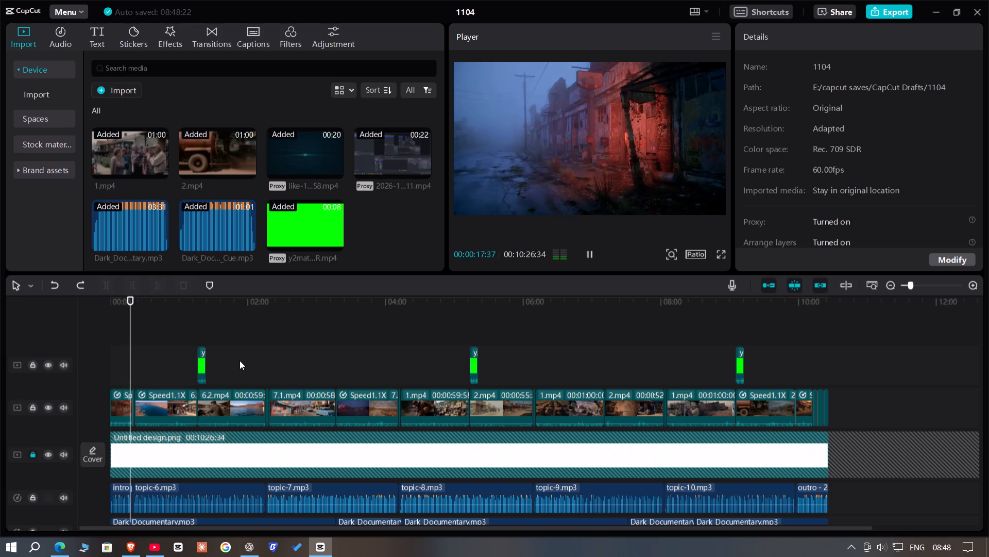
Return to the start of the video and browse the text template categories, including Message, Valentine, Game and News, for a suitable style.
click(923, 286)
click(131, 342)
drag(131, 342, 0, 347)
click(93, 39)
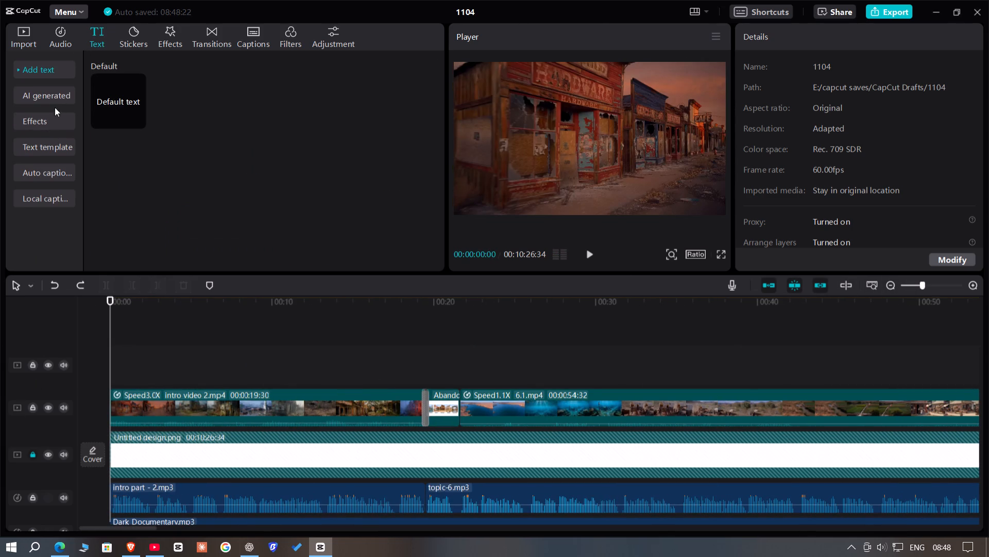
click(49, 143)
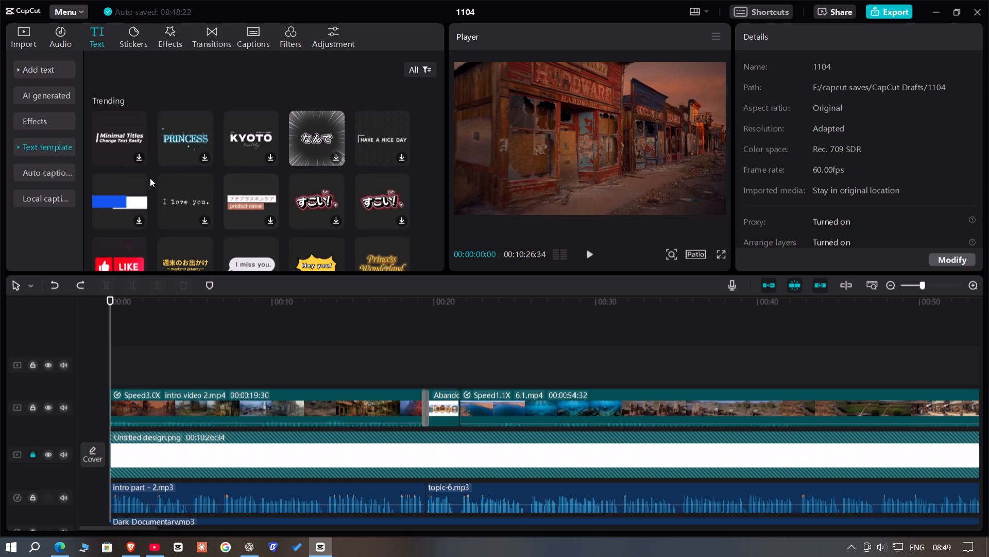
click(42, 147)
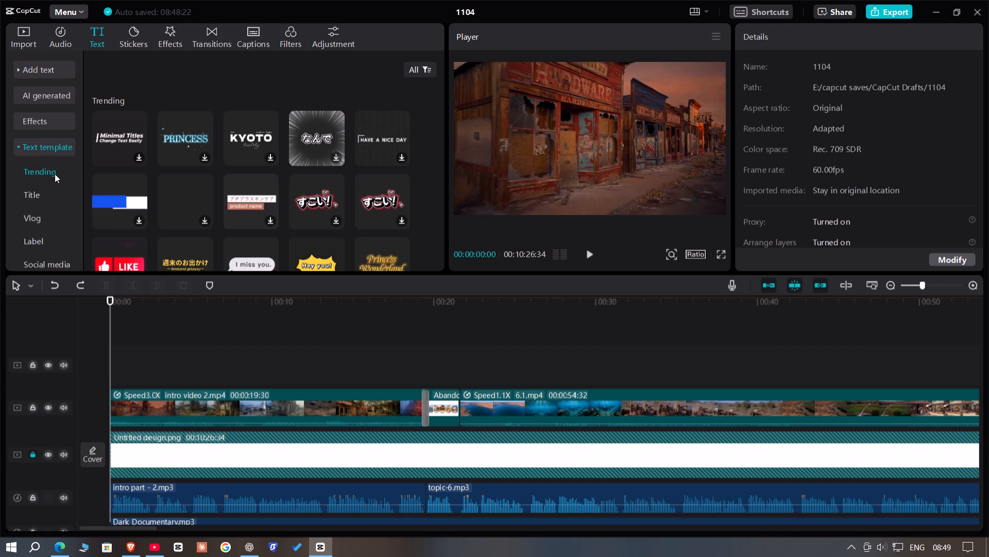
scroll(55, 196, down, 5)
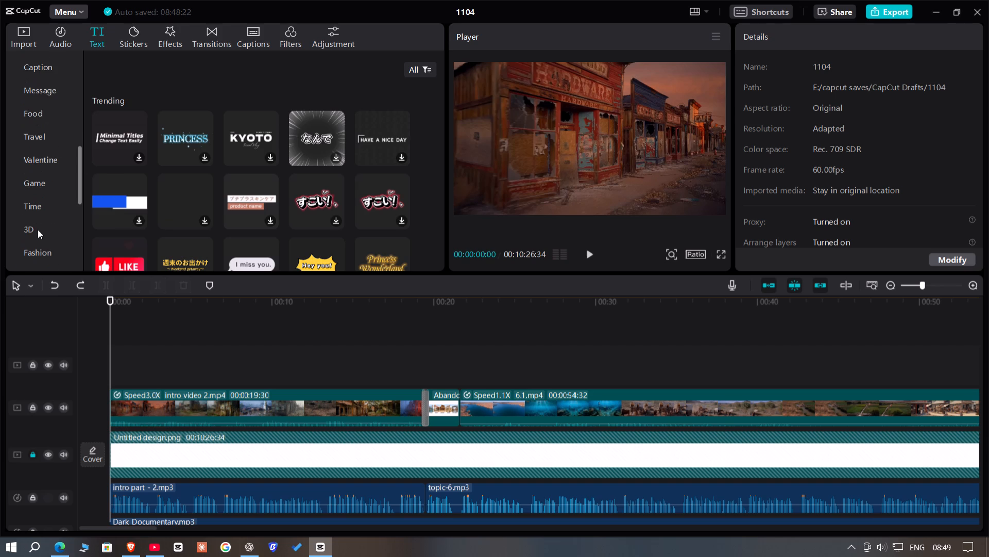
scroll(41, 222, down, 3)
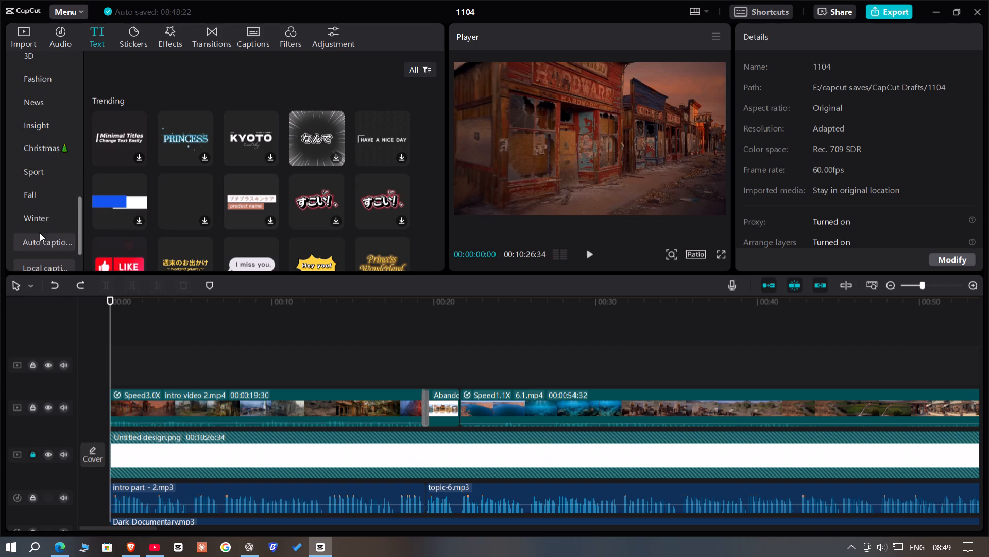
scroll(40, 233, up, 3)
scroll(43, 171, up, 1)
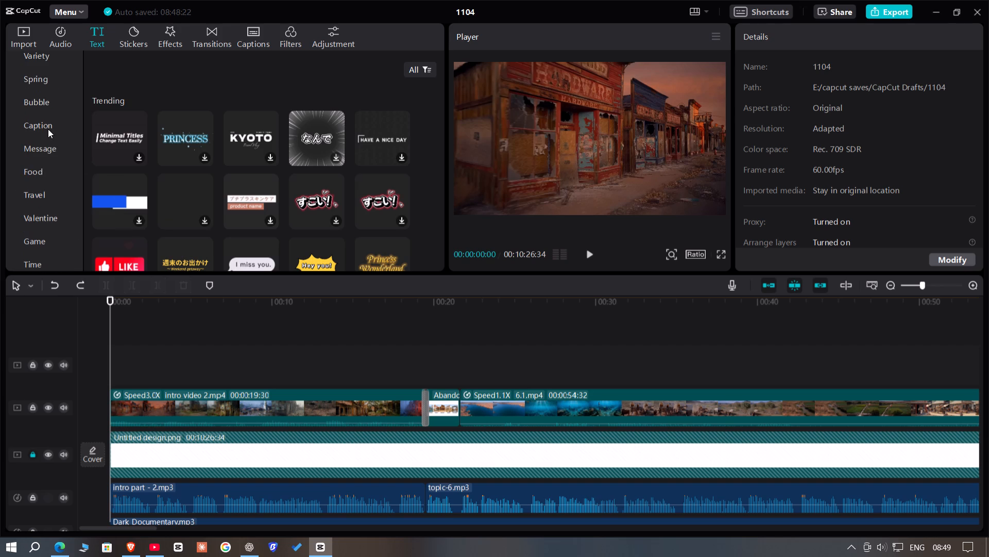
click(45, 153)
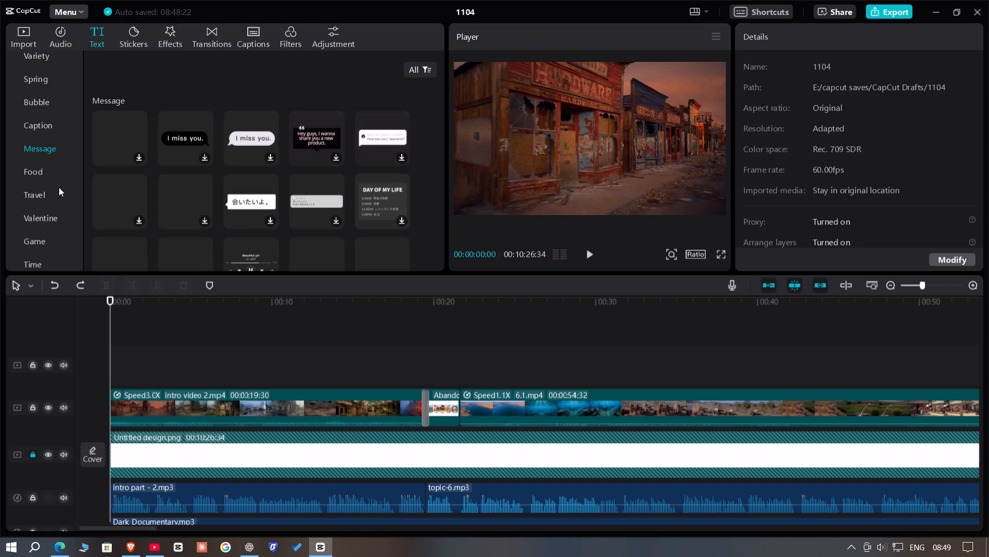
click(64, 197)
click(40, 220)
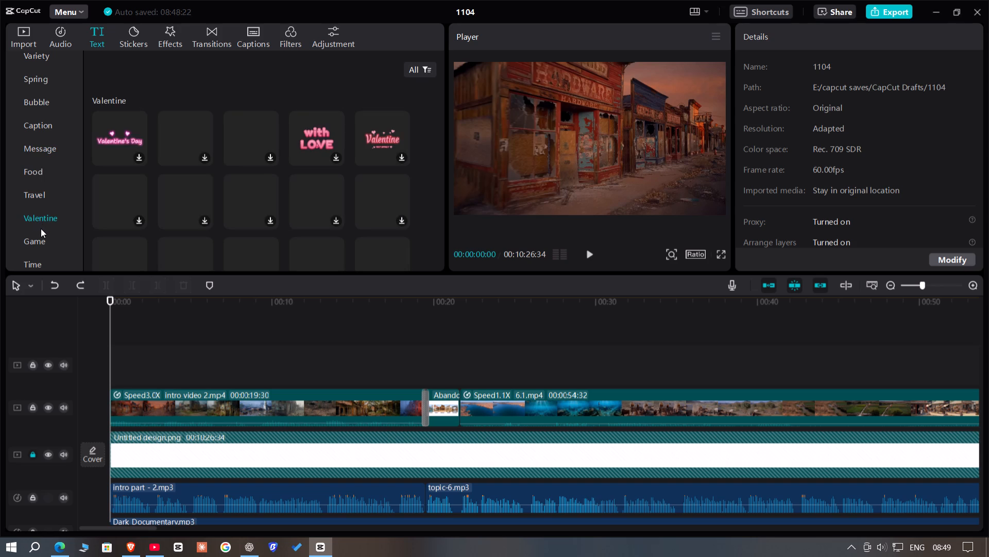
click(43, 243)
scroll(45, 241, down, 2)
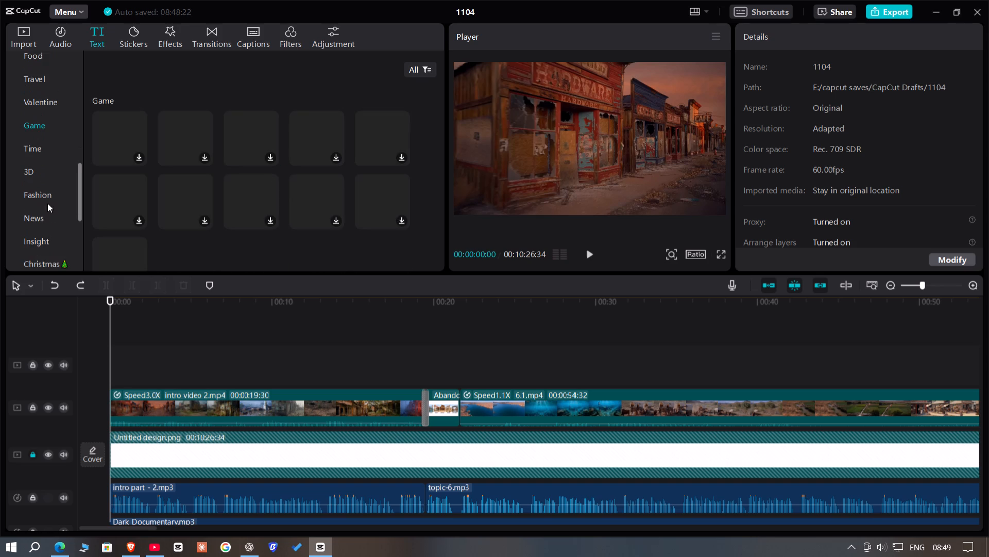
click(38, 148)
click(45, 228)
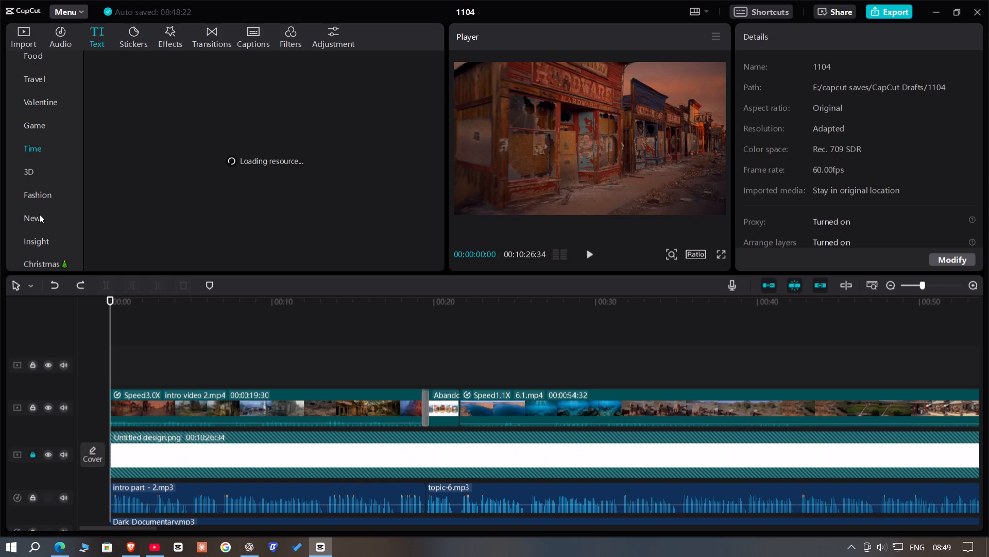
click(39, 214)
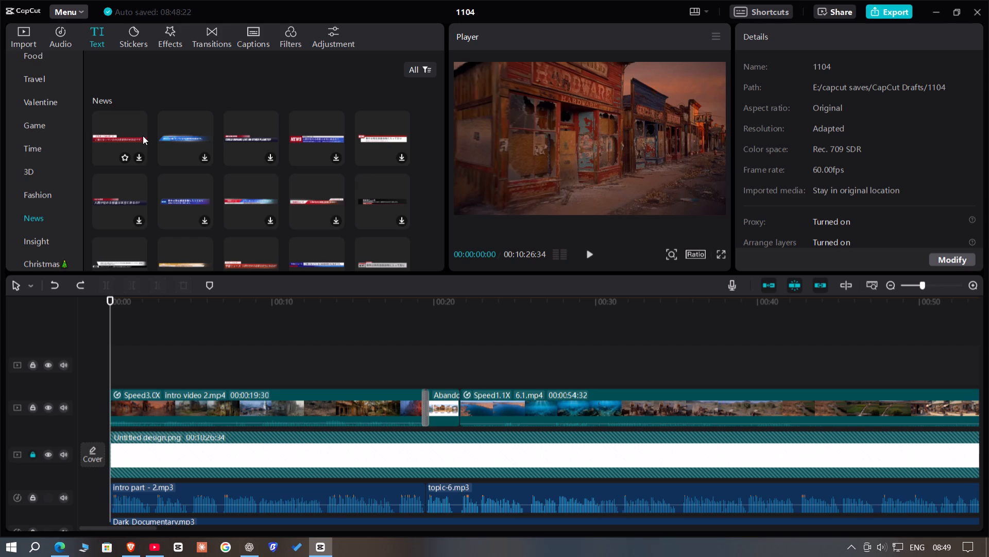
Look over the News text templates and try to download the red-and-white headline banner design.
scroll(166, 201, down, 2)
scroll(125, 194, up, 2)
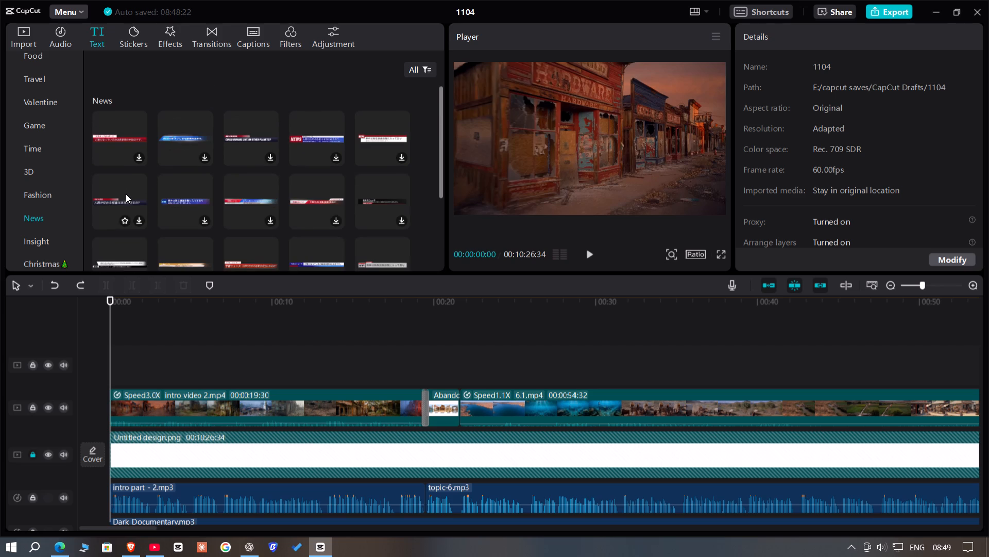
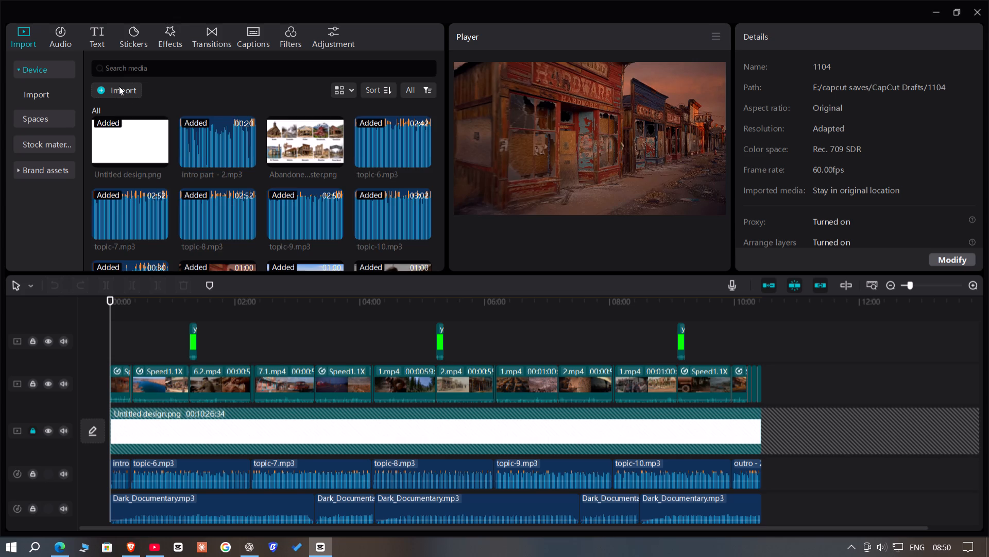
click(164, 299)
drag(164, 299, 11, 314)
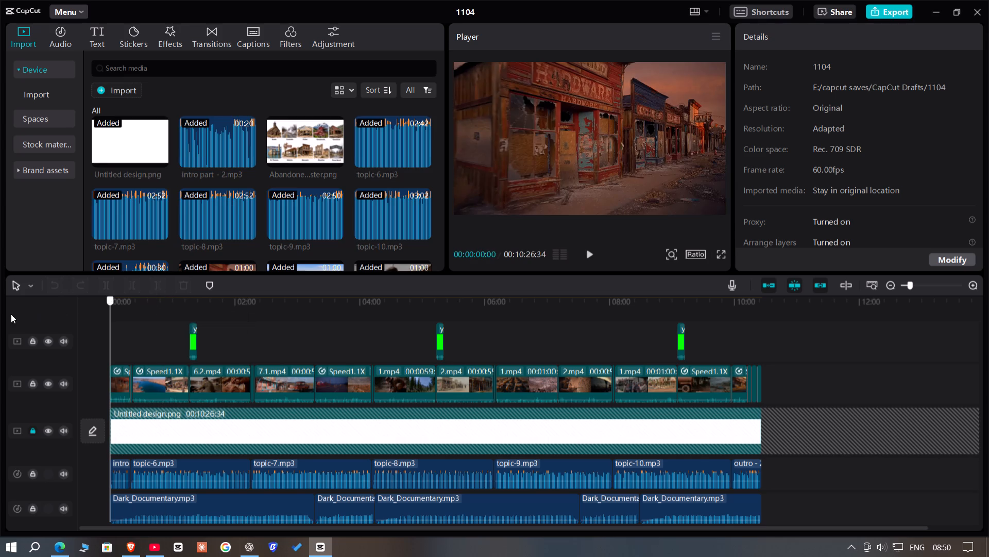
drag(11, 314, 6, 315)
Add the red-and-white headline banner from the News text templates to the timeline at the very start of the video.
click(94, 42)
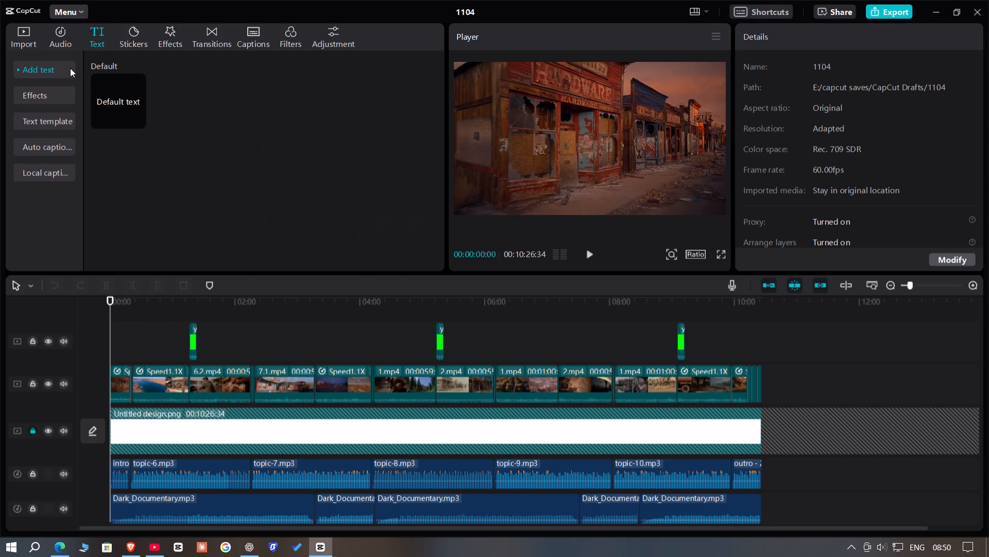
click(43, 122)
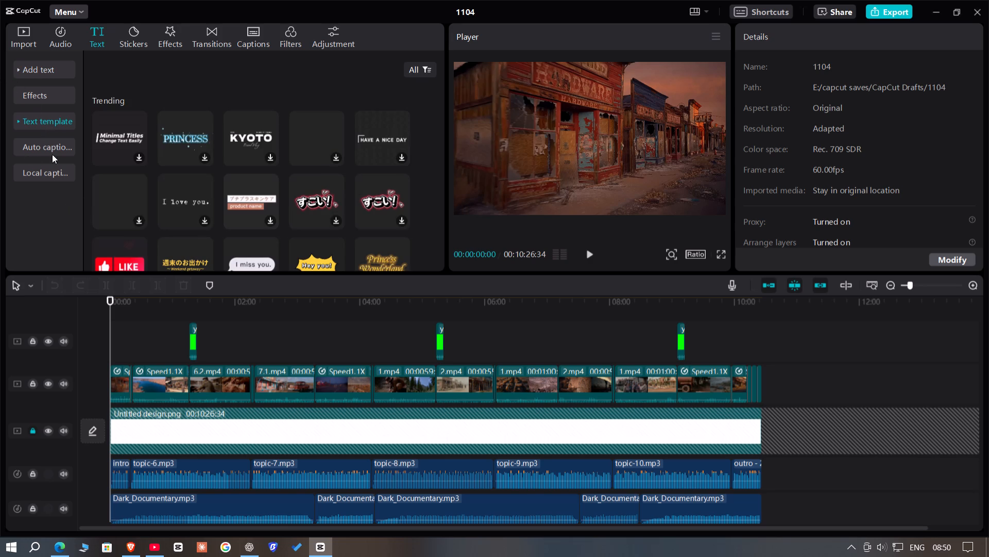
click(50, 120)
scroll(66, 183, down, 1)
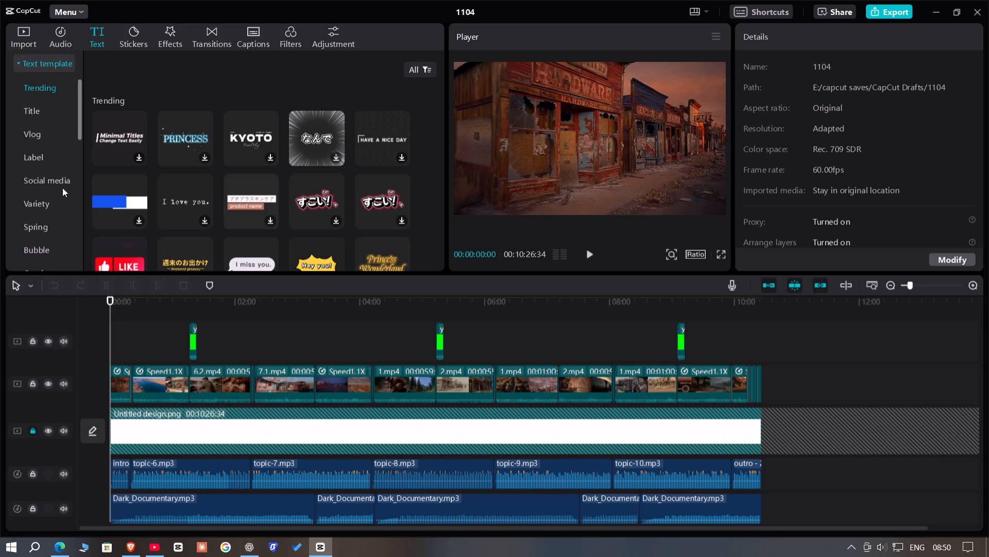
scroll(62, 188, down, 4)
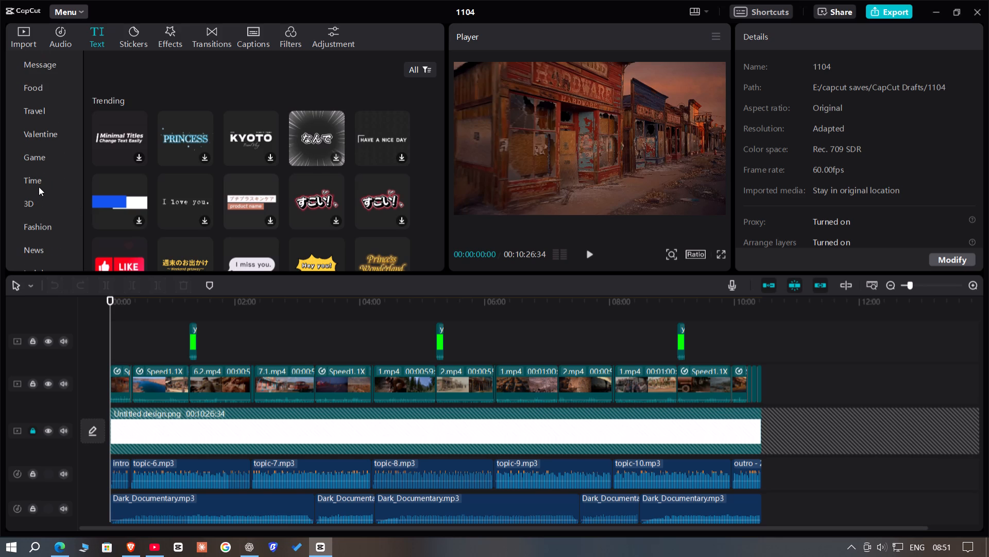
click(42, 248)
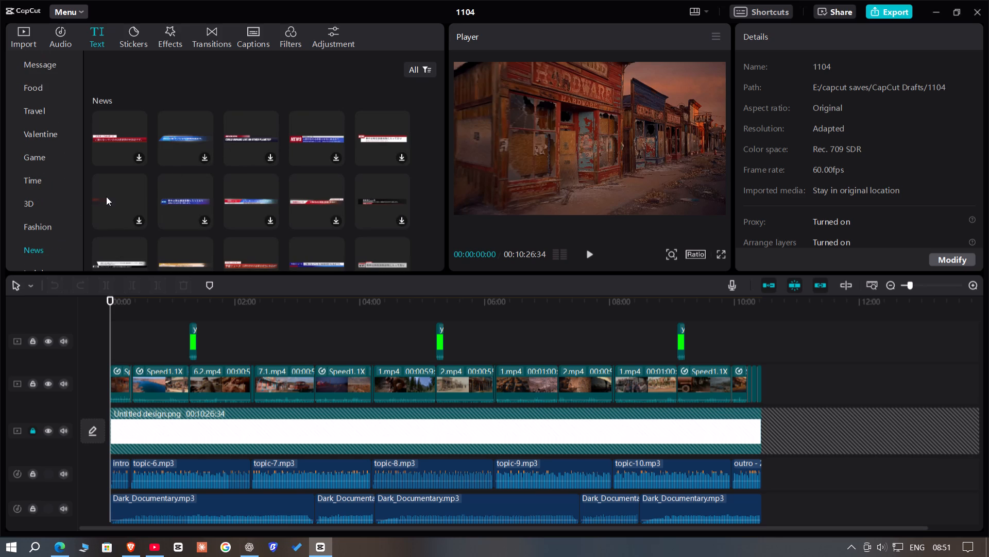
click(313, 218)
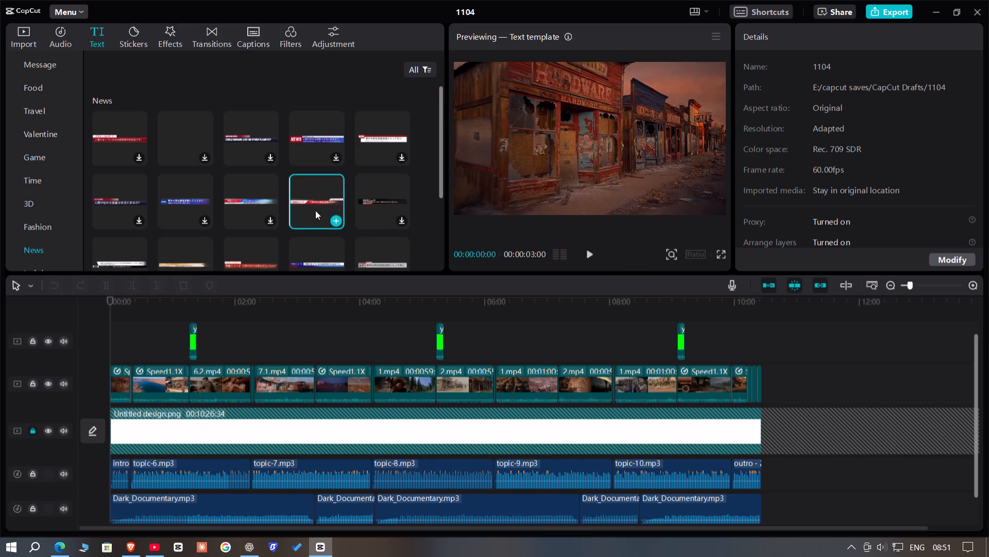
drag(315, 211, 308, 218)
drag(296, 226, 254, 255)
drag(217, 280, 106, 353)
drag(106, 353, 114, 355)
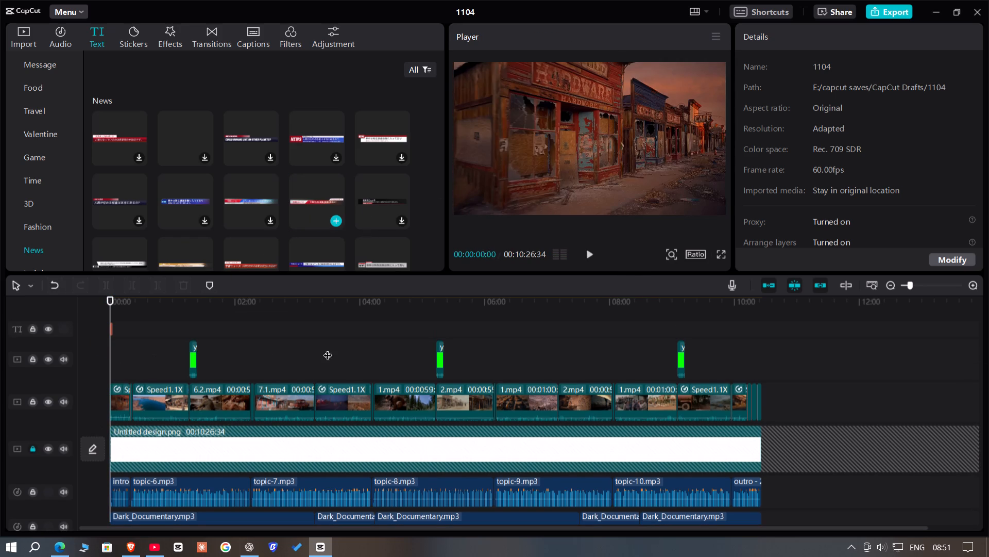
Extend the news banner text clip so that it ends at about 9 seconds on the timeline.
click(926, 283)
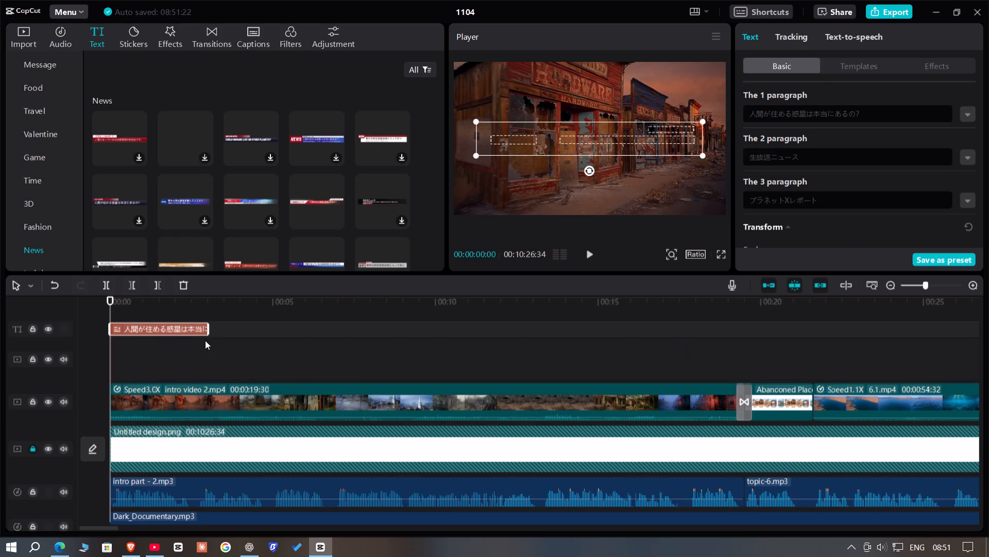
click(210, 332)
drag(210, 332, 345, 340)
click(212, 323)
click(203, 334)
drag(209, 332, 295, 337)
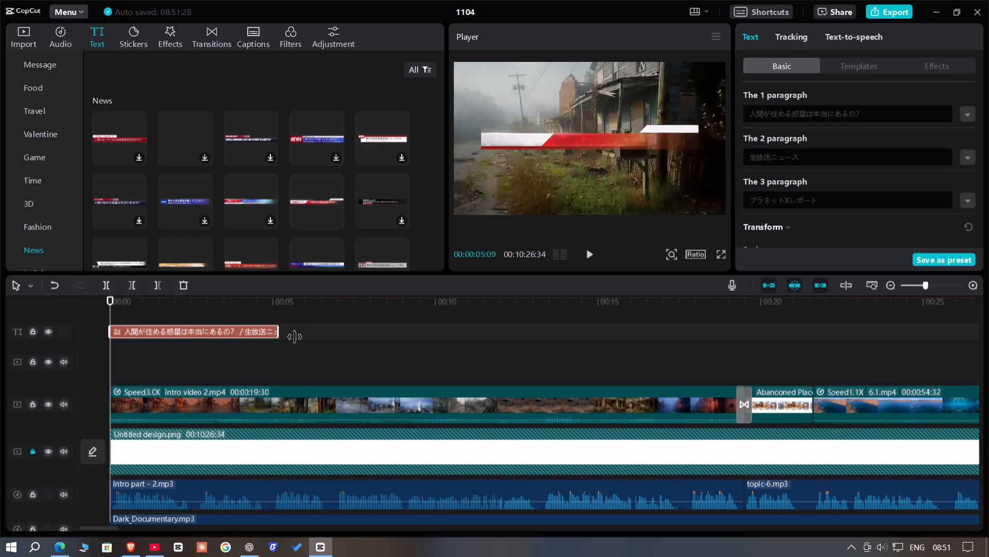
drag(295, 337, 405, 341)
Enlarge the news banner in the preview so that it spans the full width of the frame.
click(339, 319)
click(339, 331)
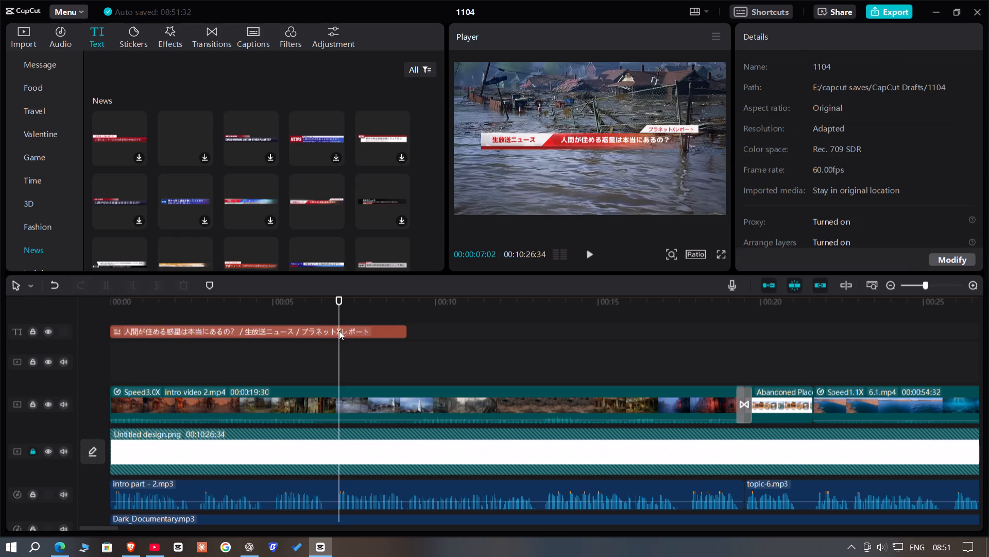
drag(701, 155, 725, 183)
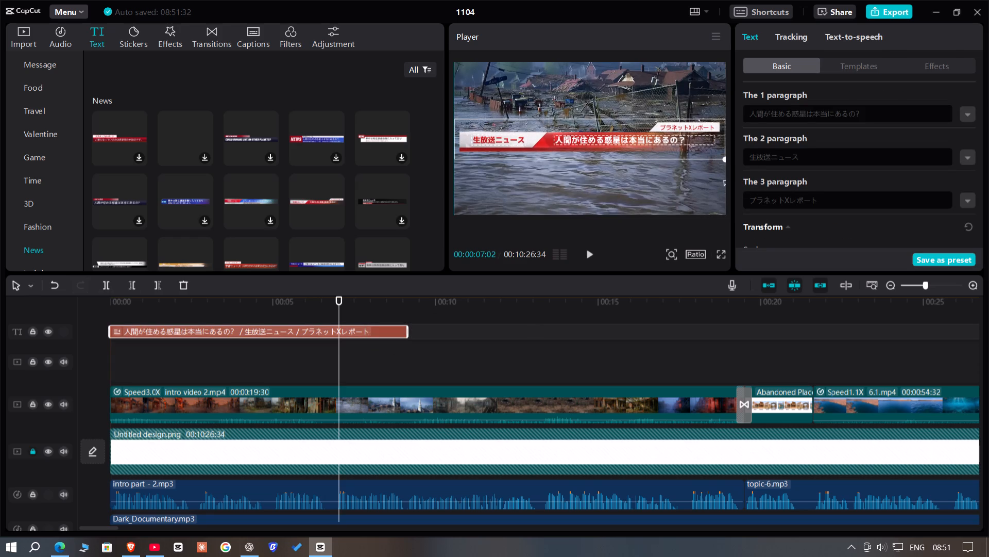
drag(725, 183, 727, 188)
drag(727, 188, 719, 183)
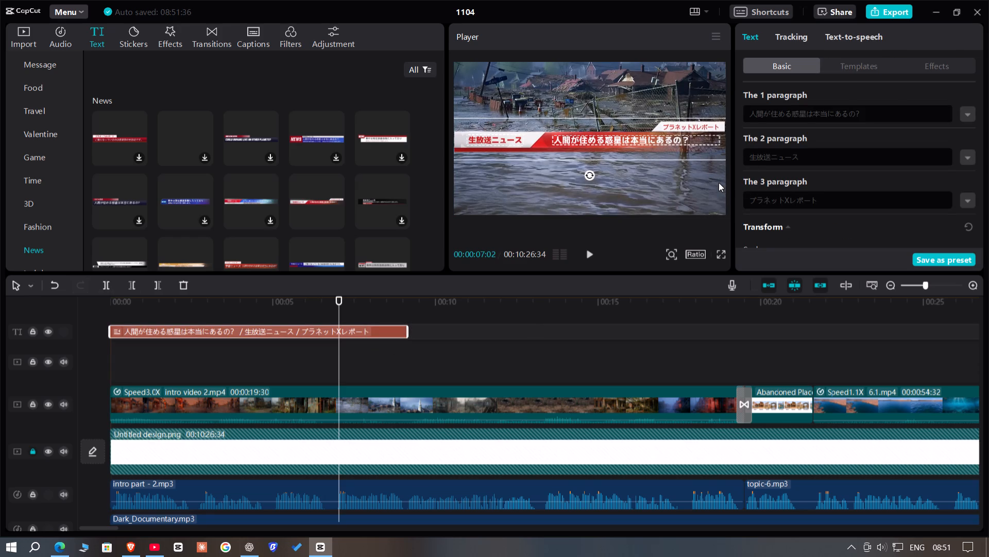
drag(719, 183, 686, 133)
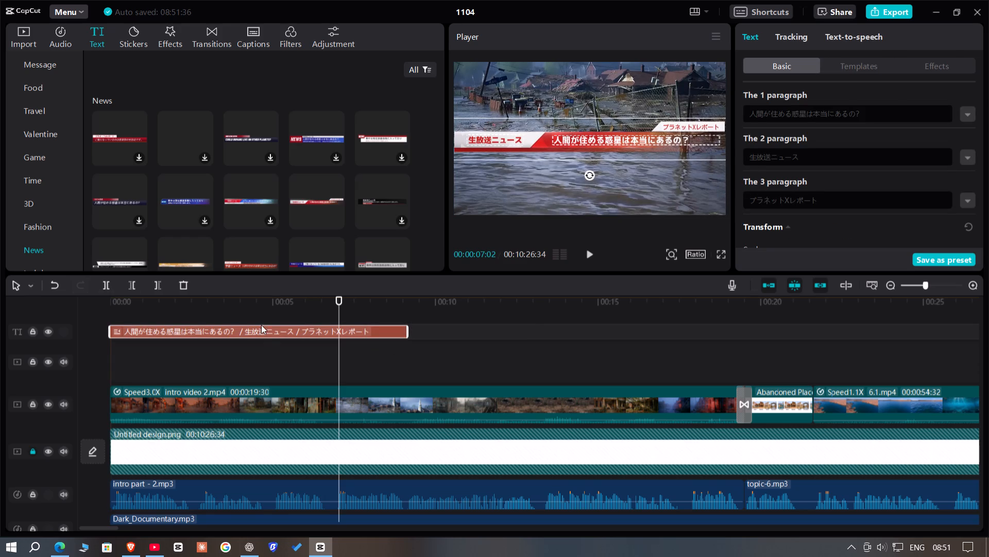
Move the news banner to the bottom edge of the video frame, centred horizontally.
click(269, 307)
click(271, 330)
drag(707, 153, 697, 158)
drag(688, 163, 656, 178)
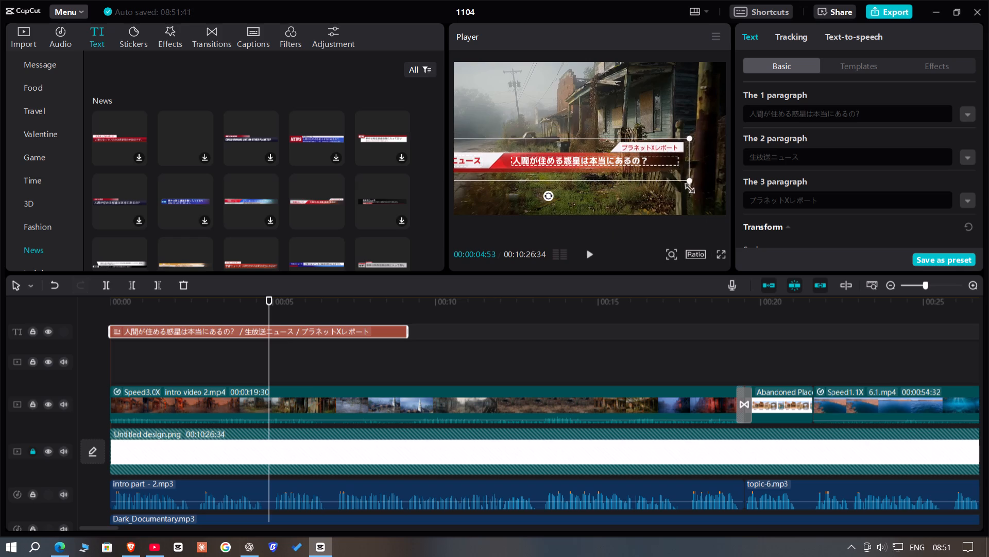
drag(652, 173, 662, 170)
drag(676, 163, 702, 171)
drag(707, 168, 713, 157)
drag(704, 157, 697, 89)
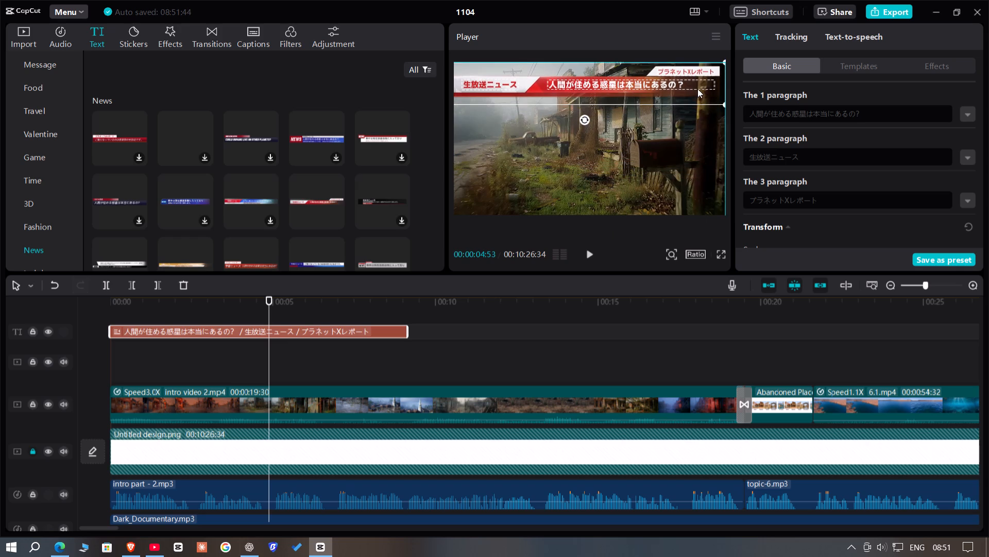
drag(697, 89, 700, 88)
drag(700, 88, 701, 202)
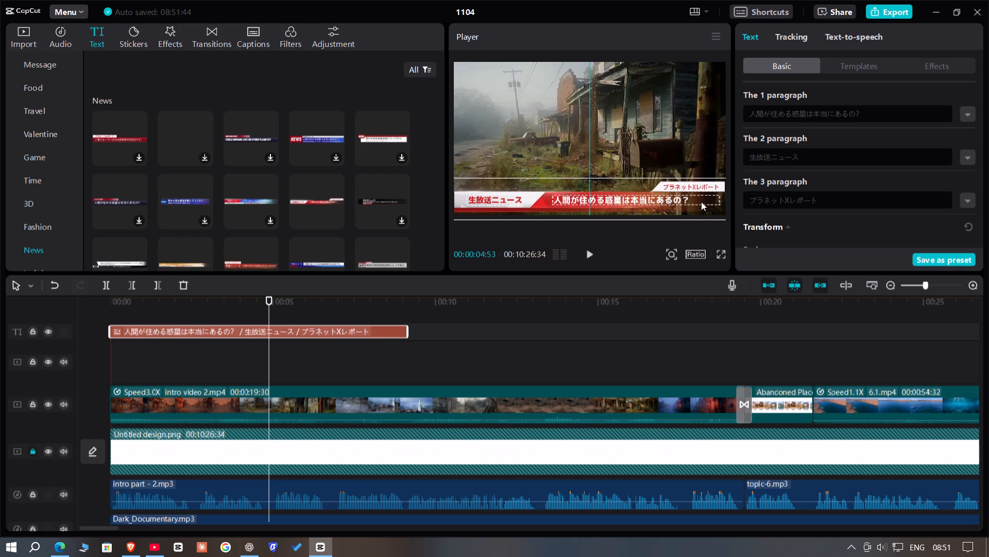
drag(701, 202, 703, 208)
triple_click(703, 208)
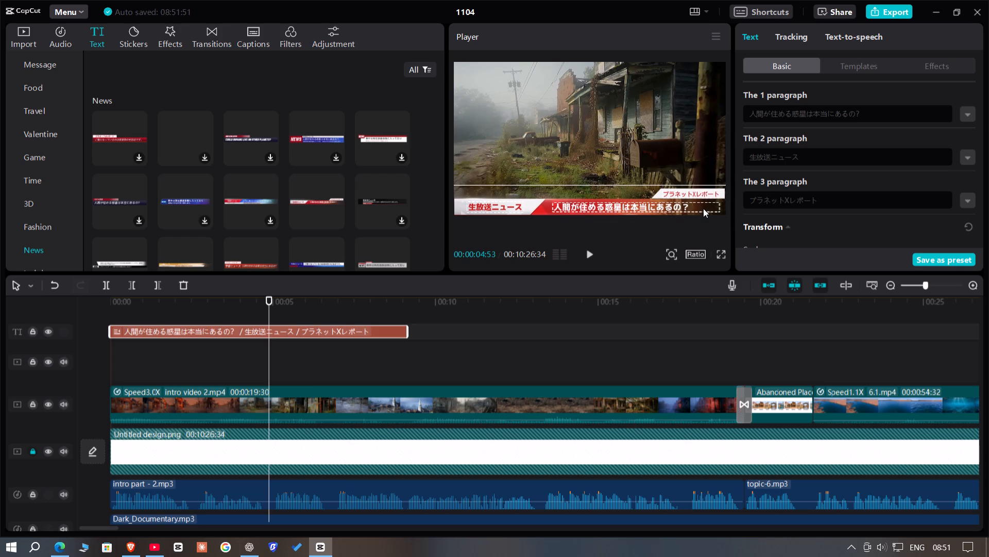
drag(702, 202, 693, 198)
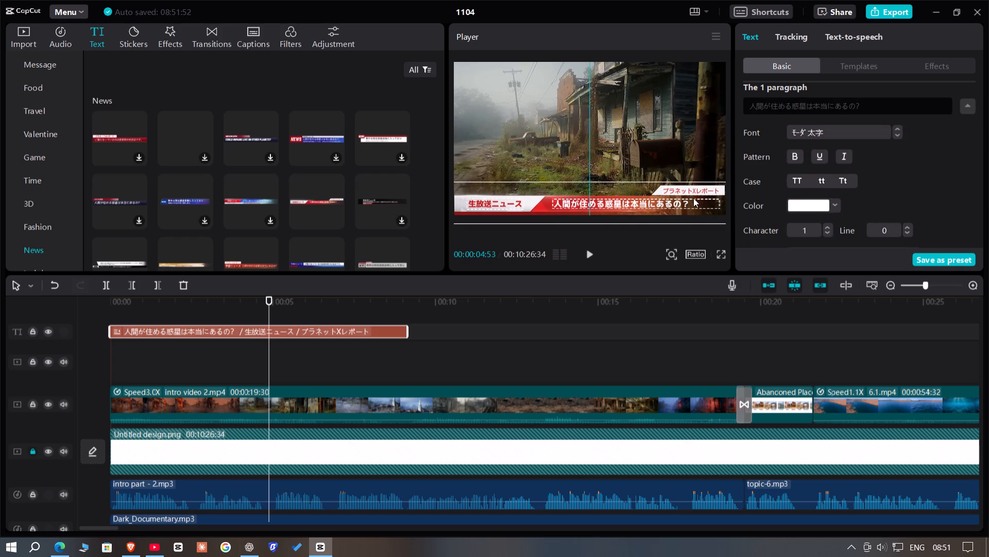
drag(693, 198, 693, 201)
click(693, 201)
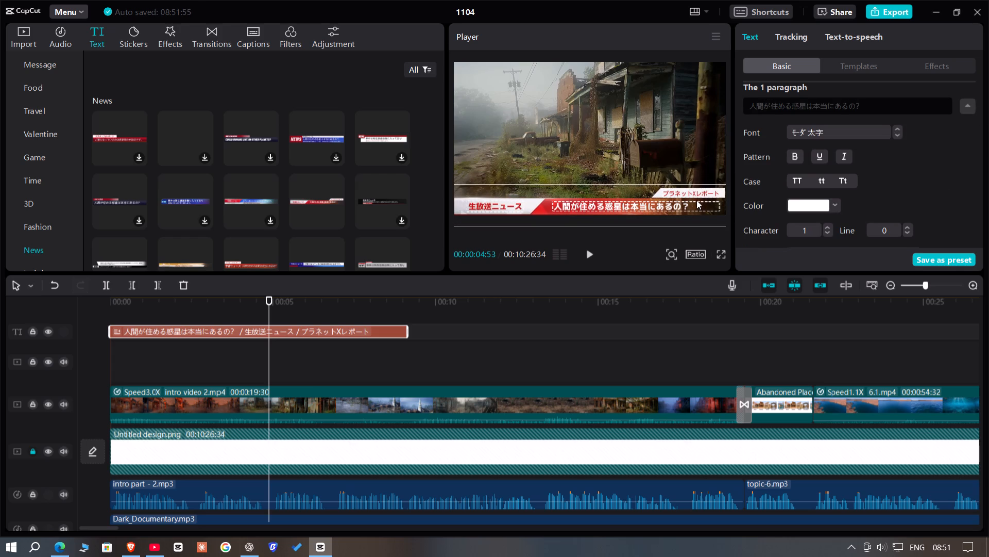
Clear the third paragraph of the news banner's placeholder text, keeping the banner clip itself.
scroll(337, 345, up, 4)
scroll(973, 187, up, 4)
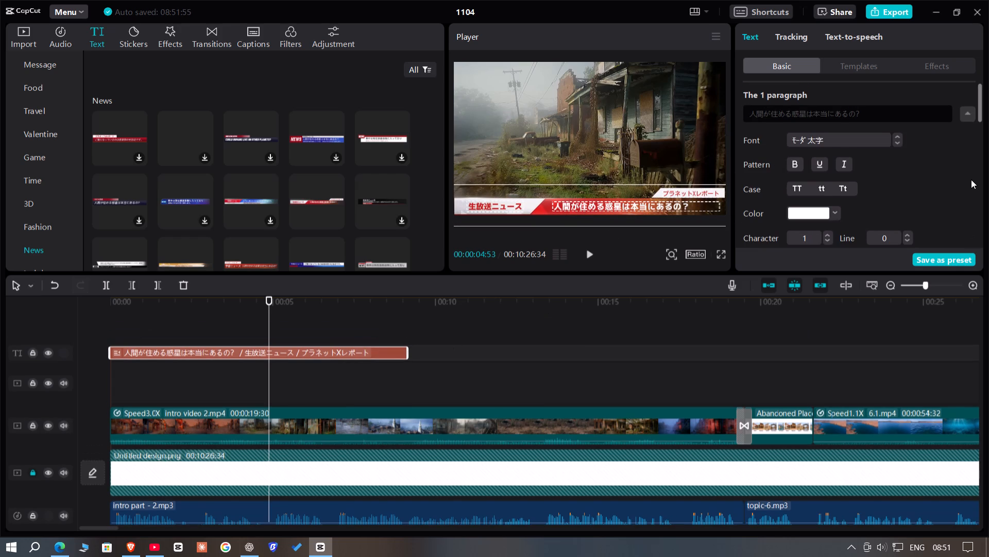
click(970, 111)
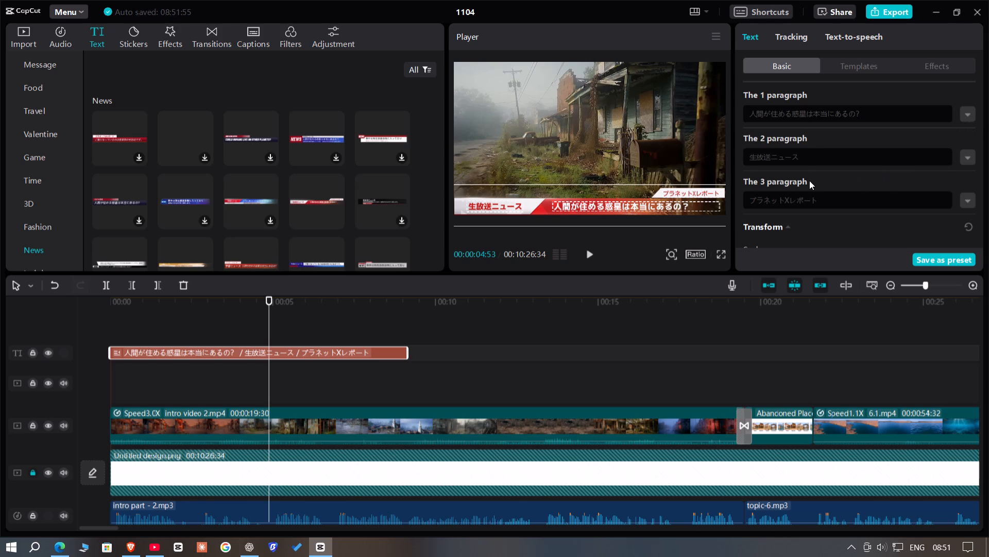
click(811, 203)
double_click(843, 200)
drag(816, 199, 700, 196)
click(700, 196)
key(BackSpace)
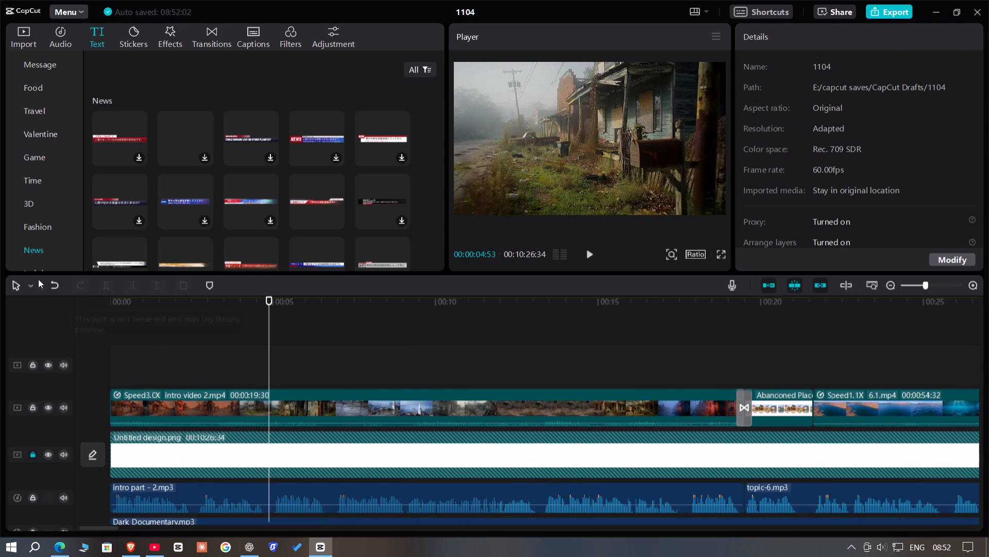
click(60, 288)
click(824, 211)
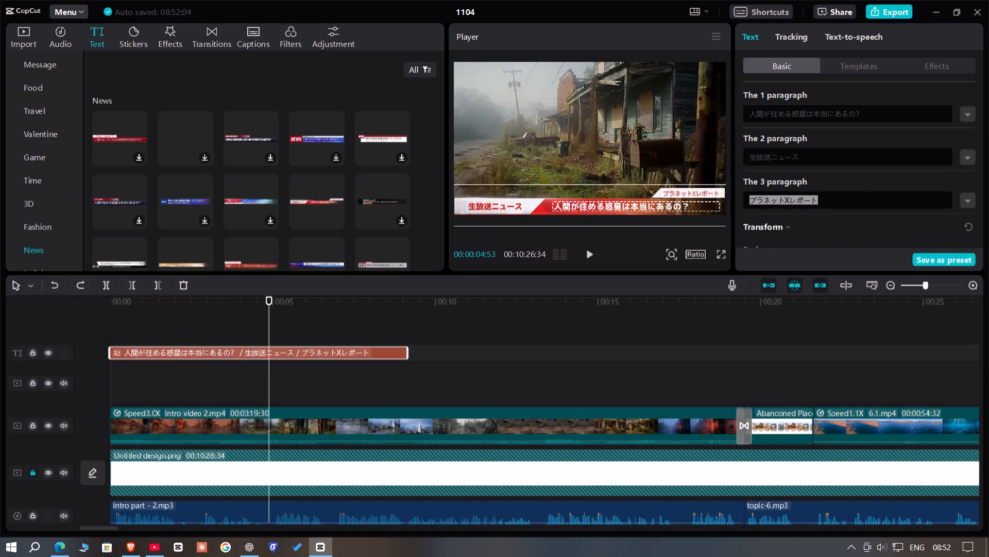
click(829, 201)
click(829, 200)
key(BackSpace)
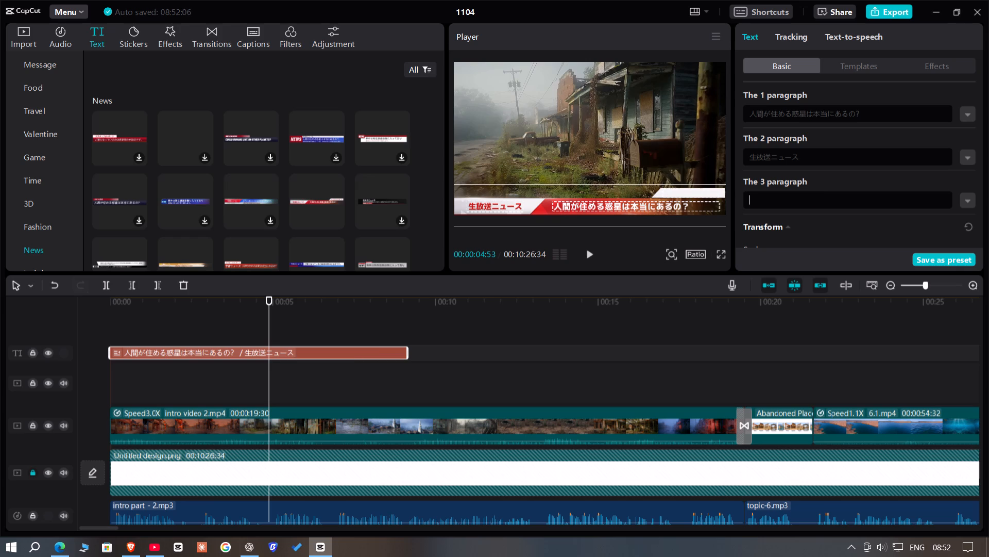
Switch to Brave, search YouTube for "dark uncovered top 10" and open the Dark Uncovered channel page.
click(130, 552)
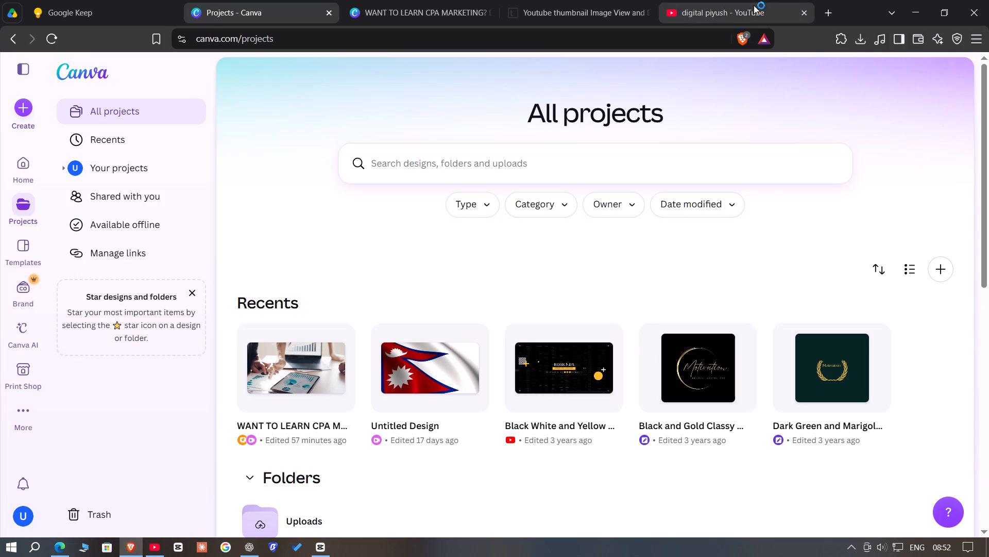
click(736, 5)
click(623, 66)
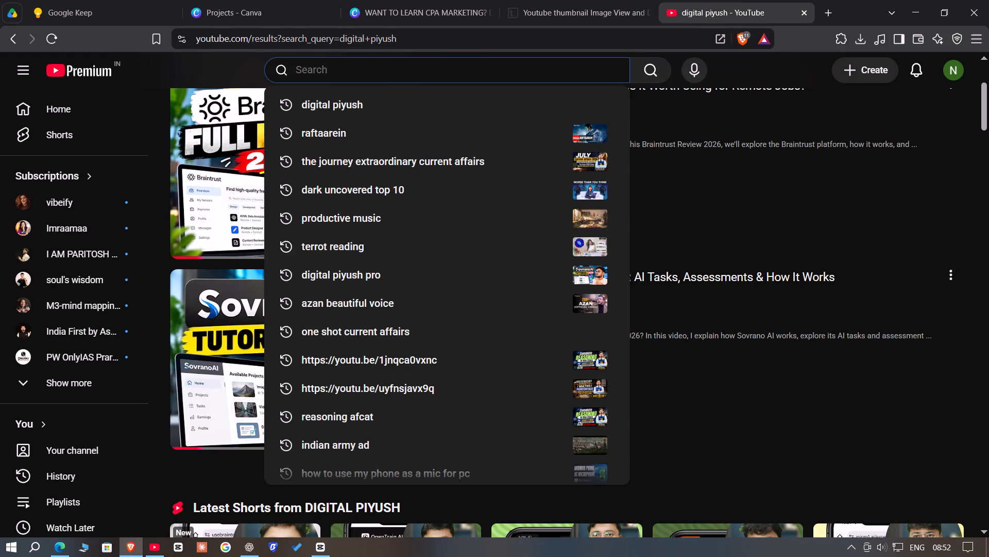
key(d)
click(344, 133)
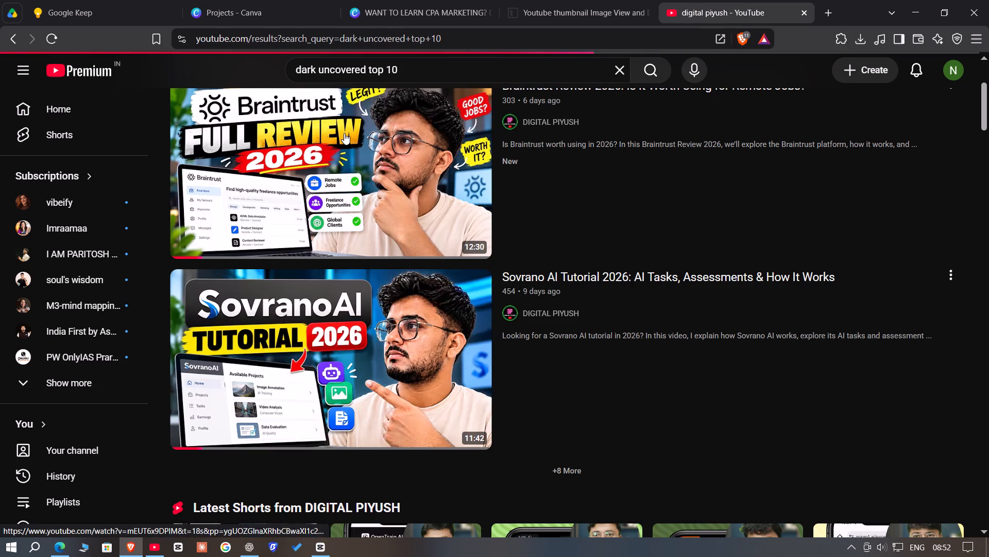
click(343, 359)
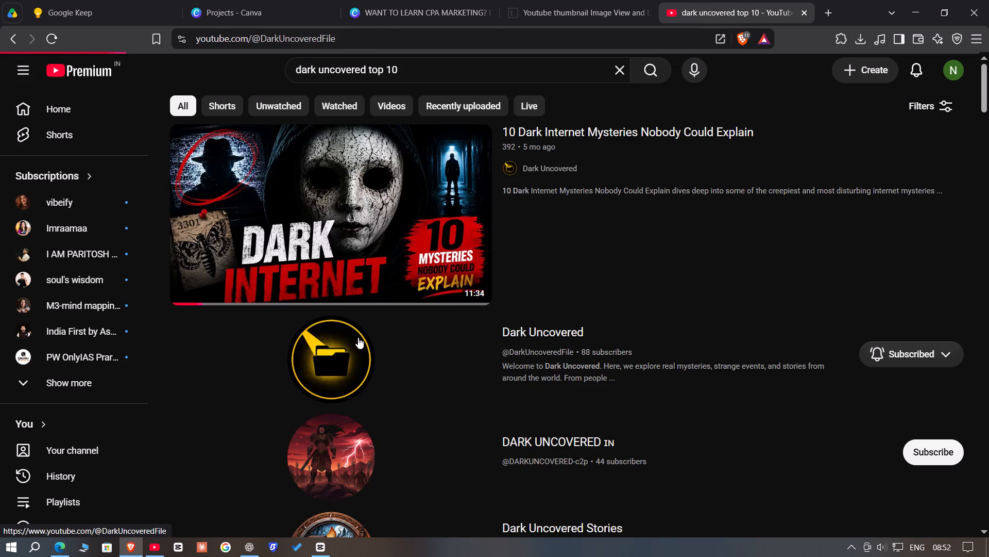
Copy the channel name "Dark Uncovered" from the channel page heading.
drag(337, 229, 487, 230)
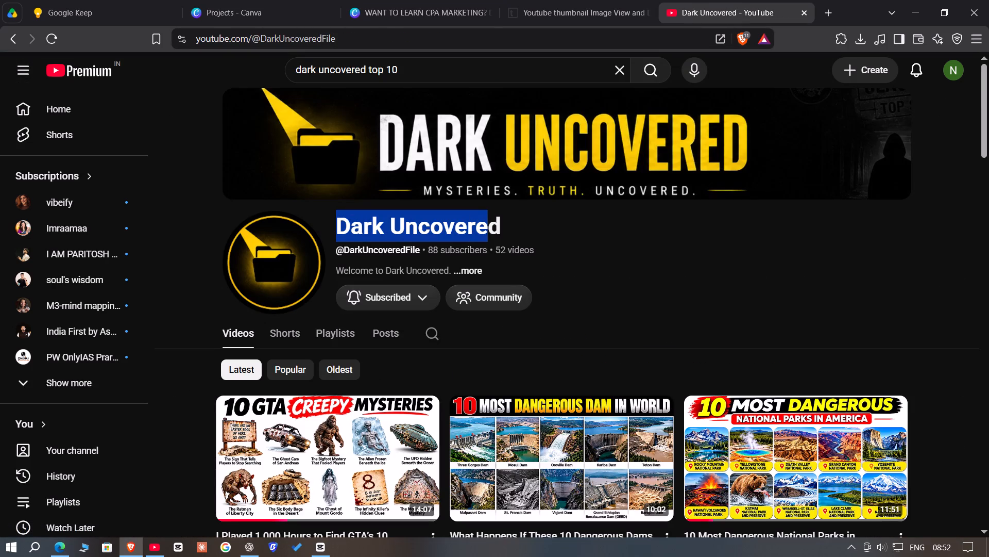
drag(487, 230, 507, 230)
right_click(463, 227)
click(485, 237)
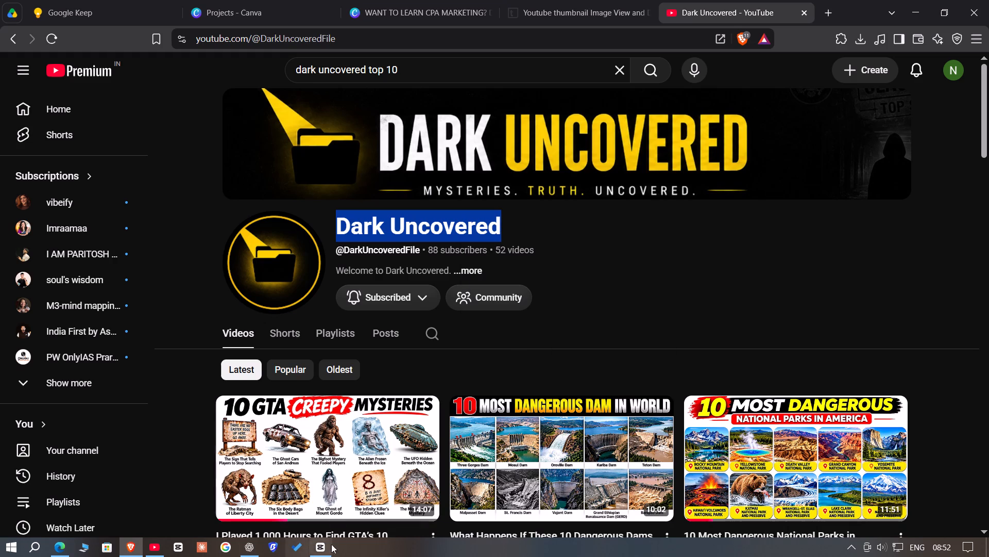
Switch to CapCut and paste "Dark Uncovered" into the news banner's third paragraph, set in uppercase.
click(325, 556)
key(ctrl+v)
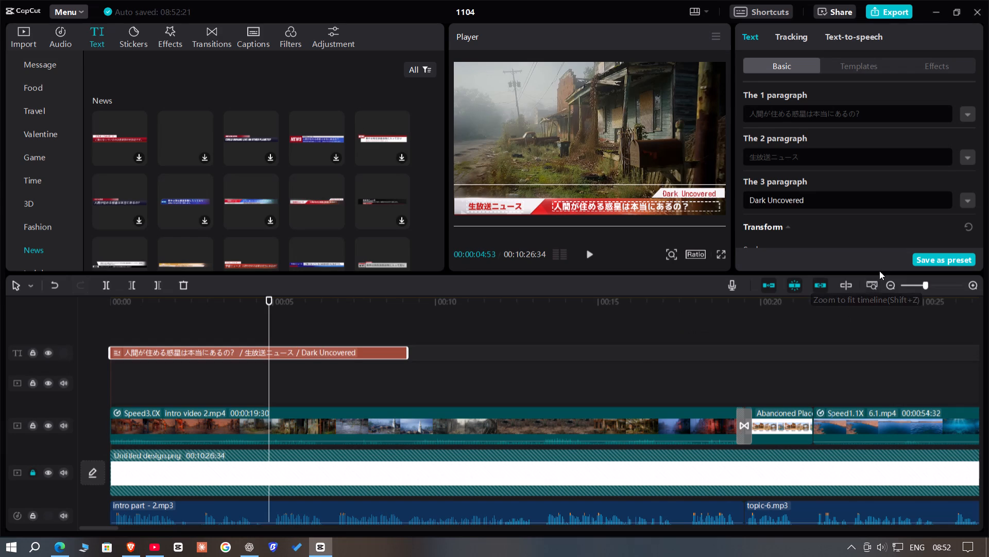
scroll(857, 195, down, 1)
click(962, 156)
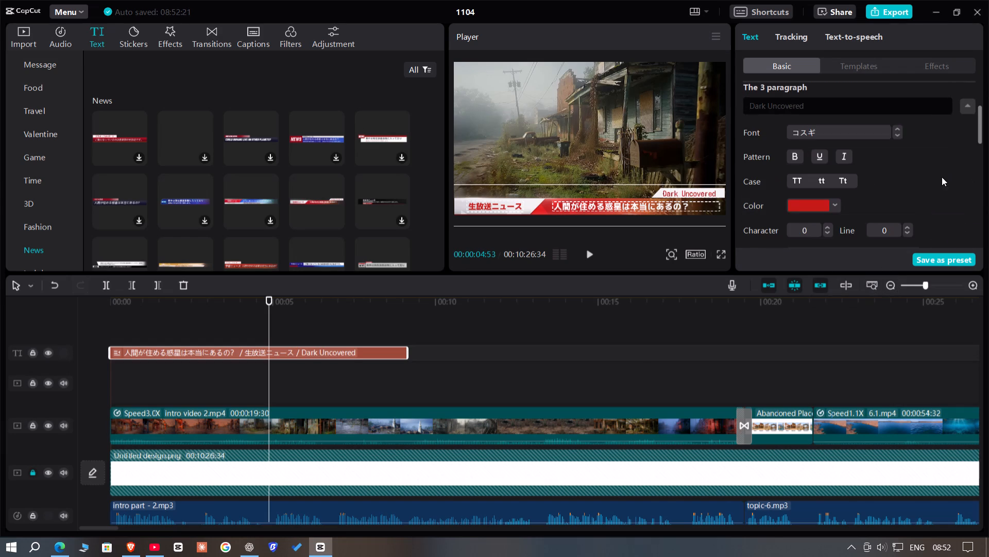
click(792, 178)
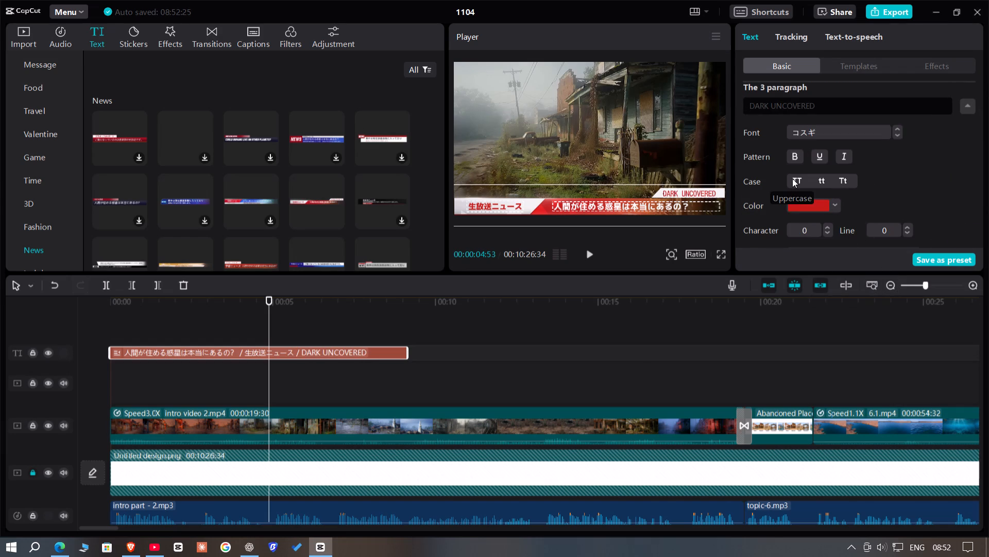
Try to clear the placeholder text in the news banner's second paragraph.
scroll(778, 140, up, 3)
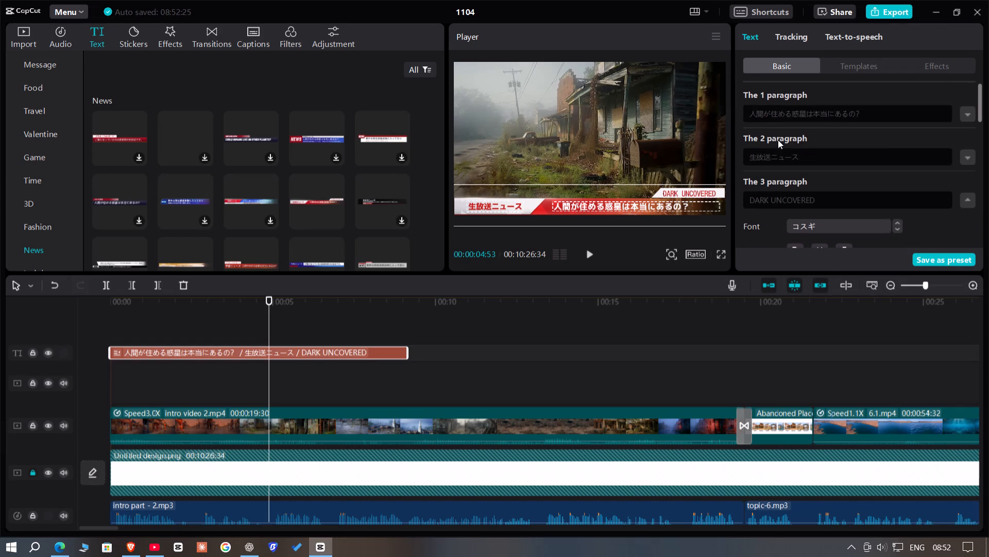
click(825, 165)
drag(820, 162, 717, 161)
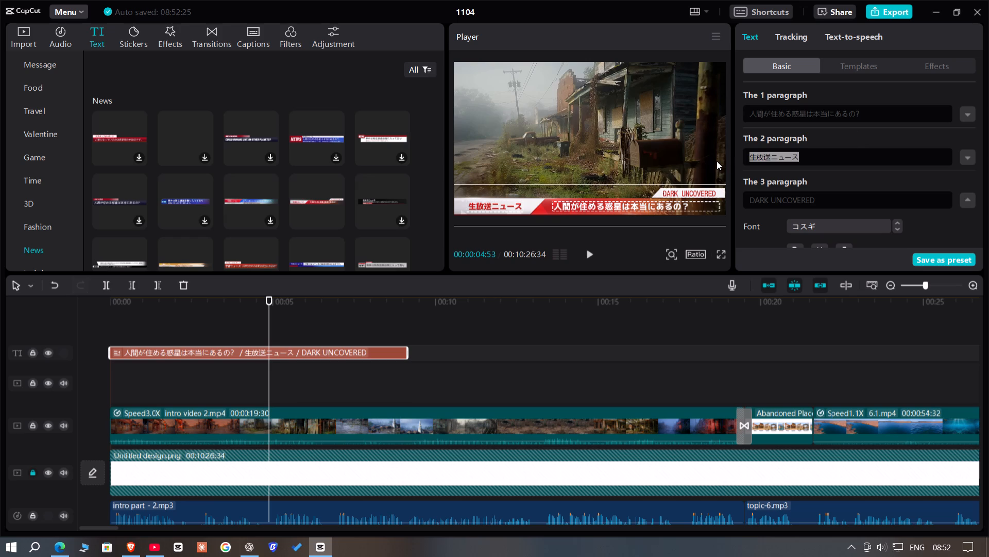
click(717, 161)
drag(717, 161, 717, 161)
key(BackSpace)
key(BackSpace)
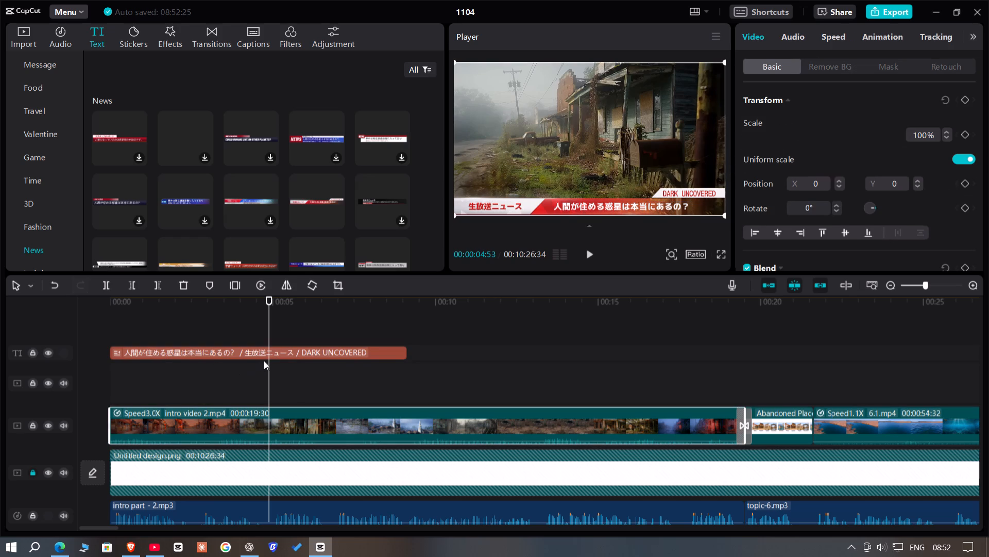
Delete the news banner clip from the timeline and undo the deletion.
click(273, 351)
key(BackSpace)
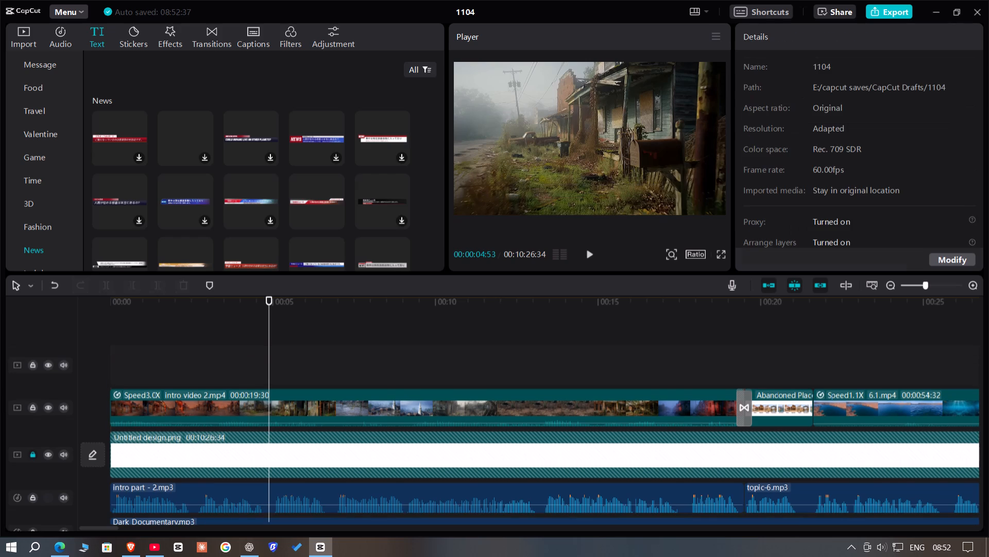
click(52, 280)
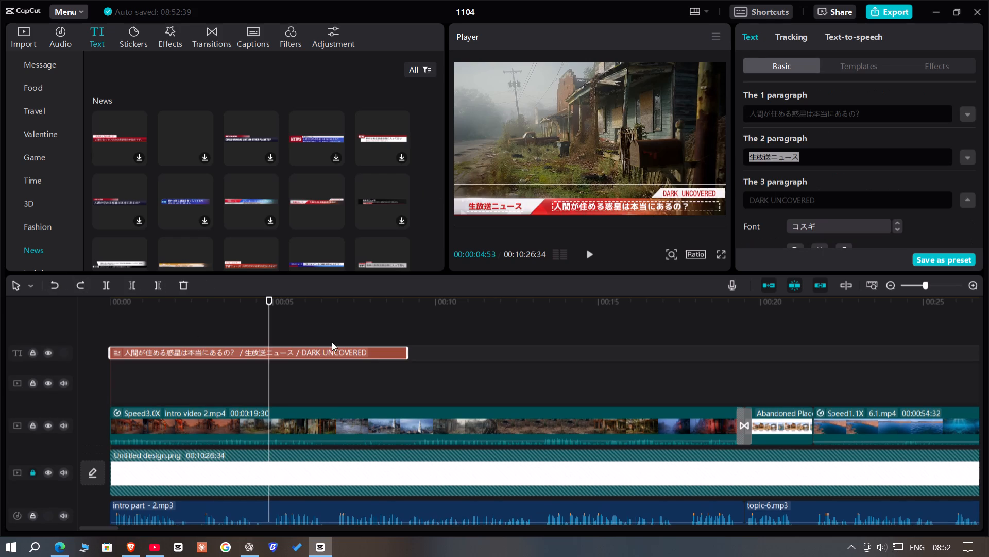
Replace the placeholder text in the news banner's second paragraph with "PART -2".
click(811, 157)
key(BackSpace)
key(BackSpace)
key(BackSpace)
key(BackSpace)
key(BackSpace)
key(BackSpace)
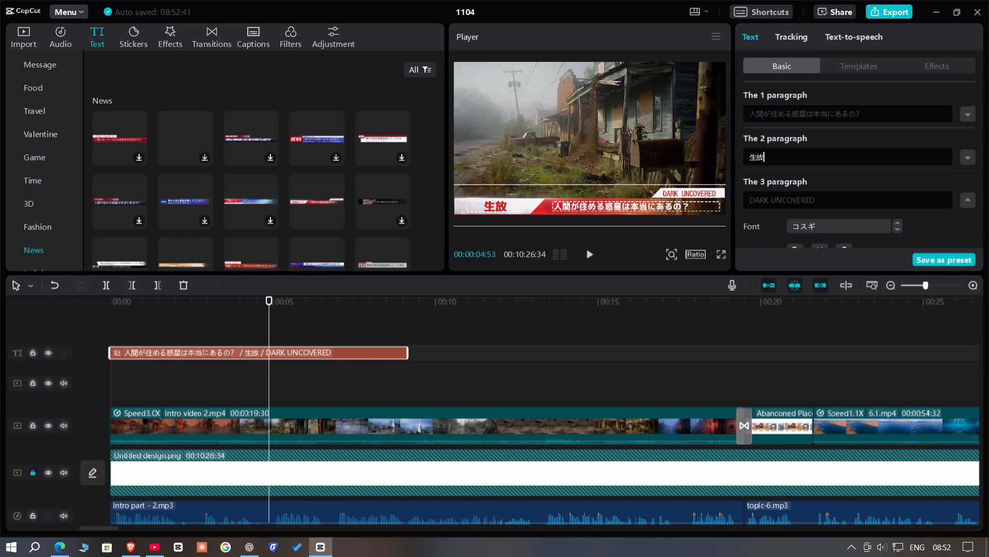
key(BackSpace)
text(pa)
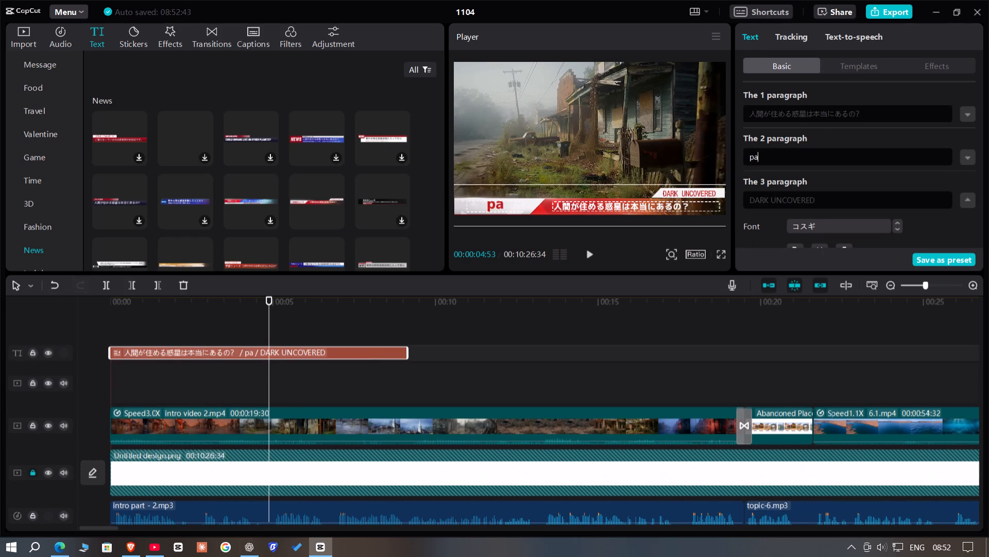
key(BackSpace)
key(BackSpace)
text(PART -2)
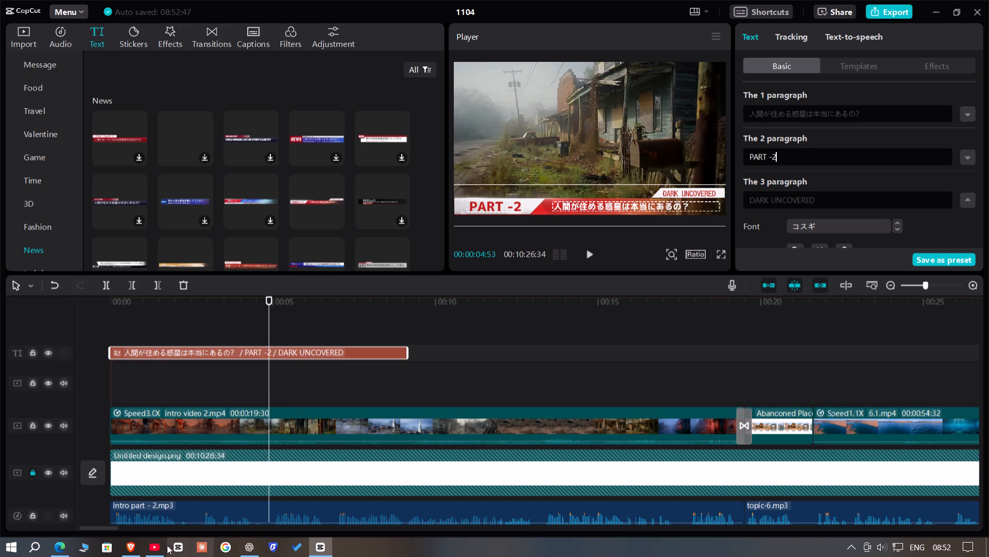
Switch to Brave and open the video "10 Abandoned American Towns That Time Forgot" from the Dark Uncovered channel page.
click(141, 556)
scroll(441, 357, down, 2)
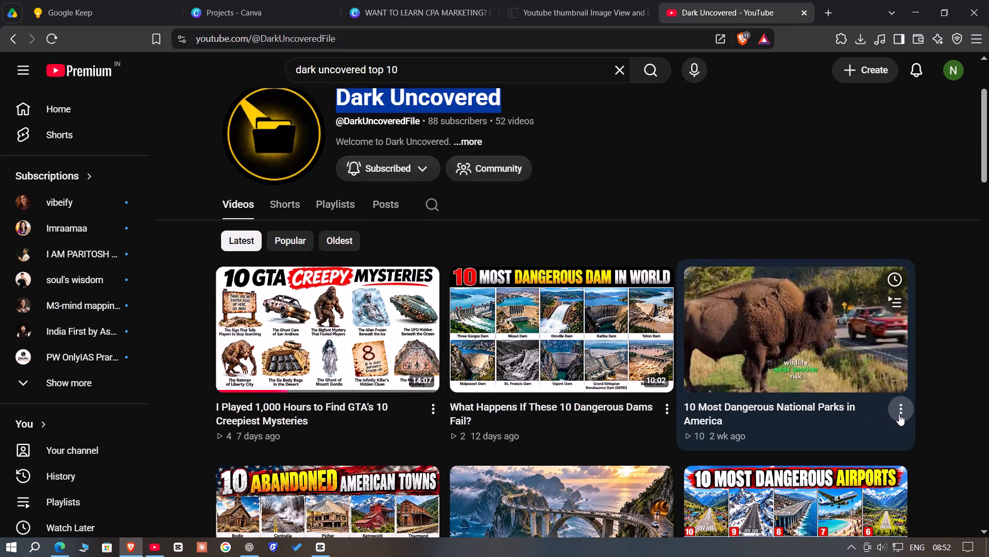
click(901, 412)
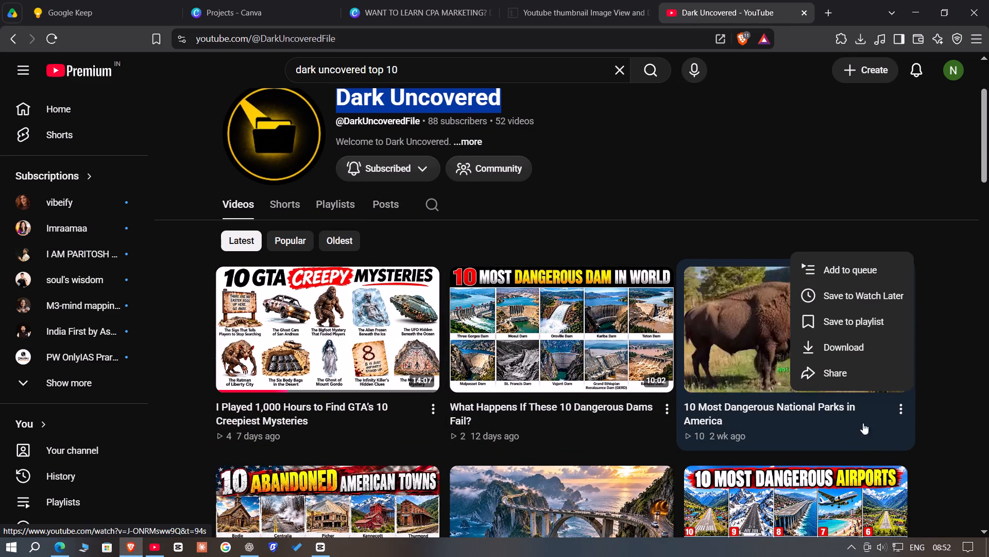
click(921, 201)
scroll(438, 342, down, 3)
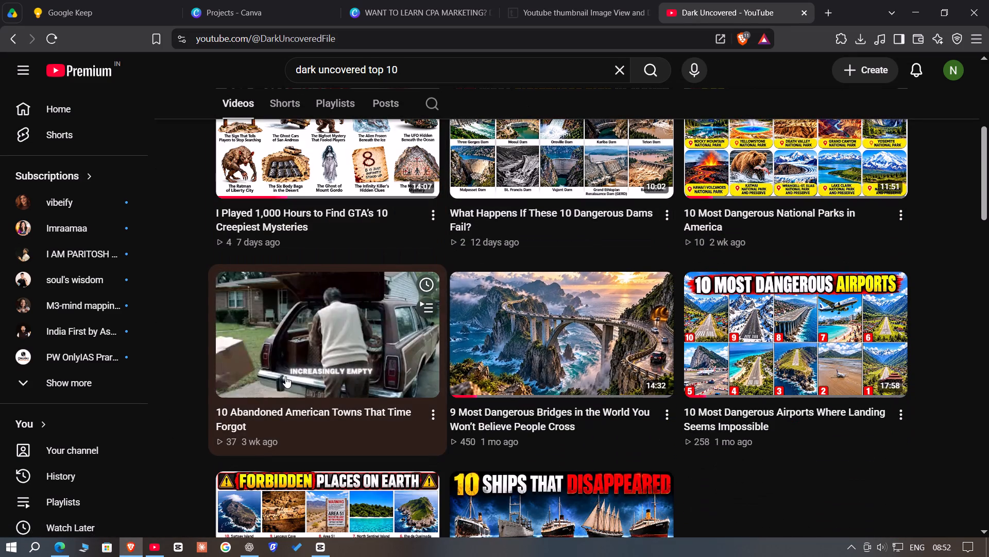
click(308, 350)
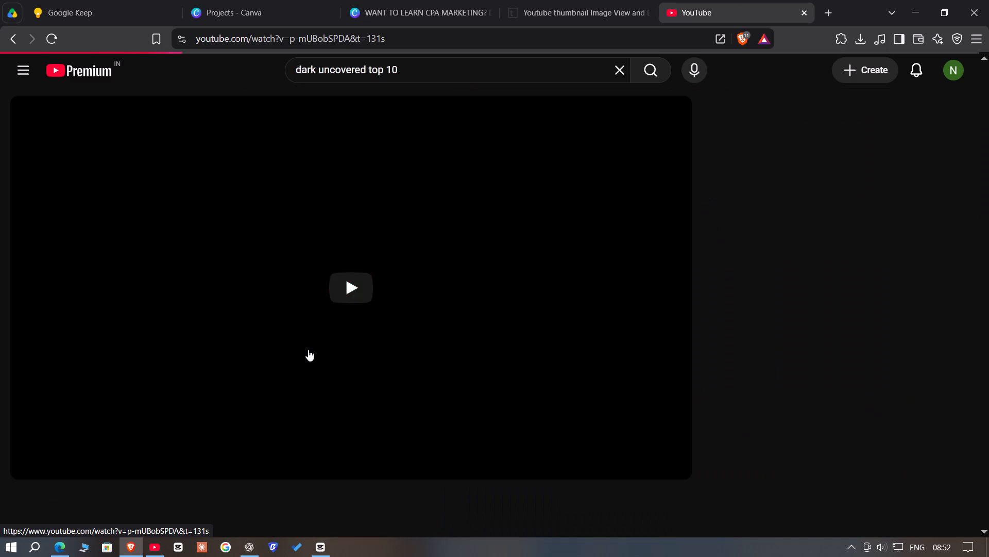
click(297, 303)
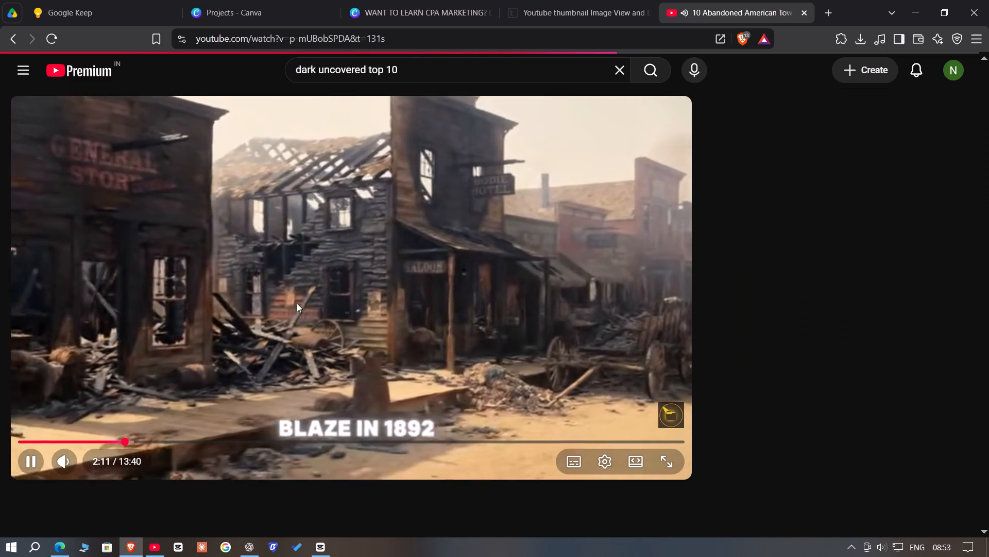
Copy the full video title "10 Abandoned American Towns That Time Forgot" from below the player.
scroll(231, 330, down, 4)
click(25, 265)
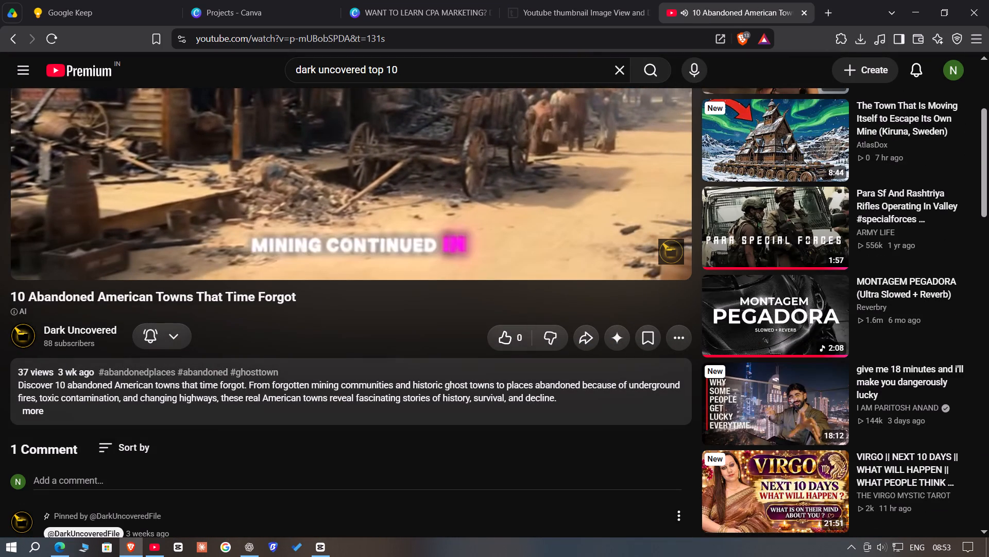
drag(12, 294, 44, 299)
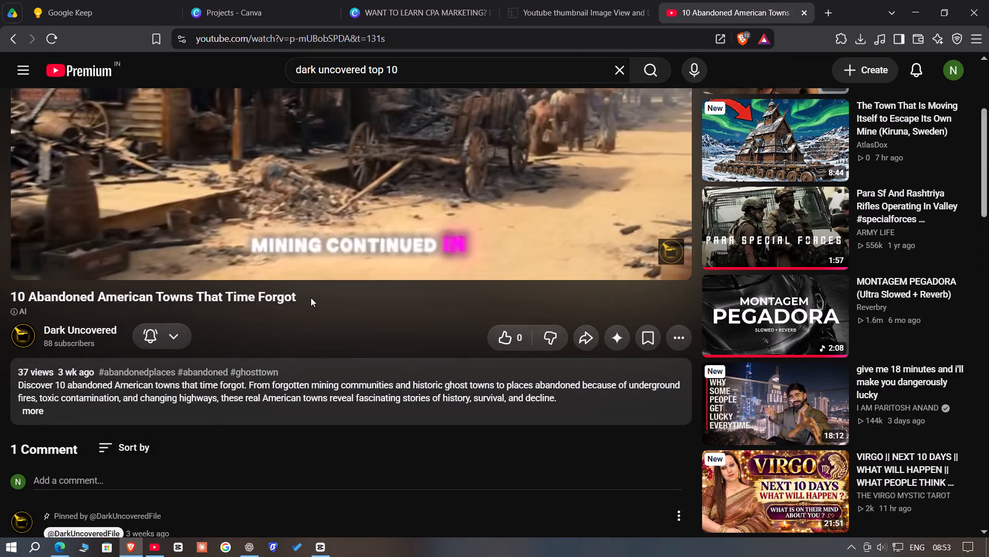
drag(309, 297, 304, 297)
drag(277, 297, 139, 297)
click(139, 297)
click(305, 297)
drag(301, 294, 288, 294)
drag(274, 294, 130, 293)
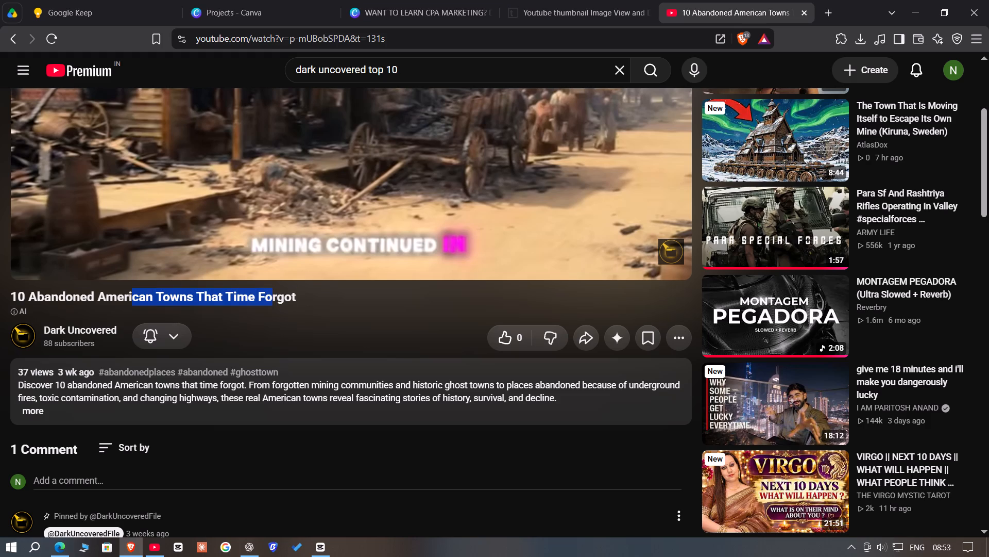
drag(130, 293, 88, 293)
click(303, 293)
drag(280, 293, 195, 297)
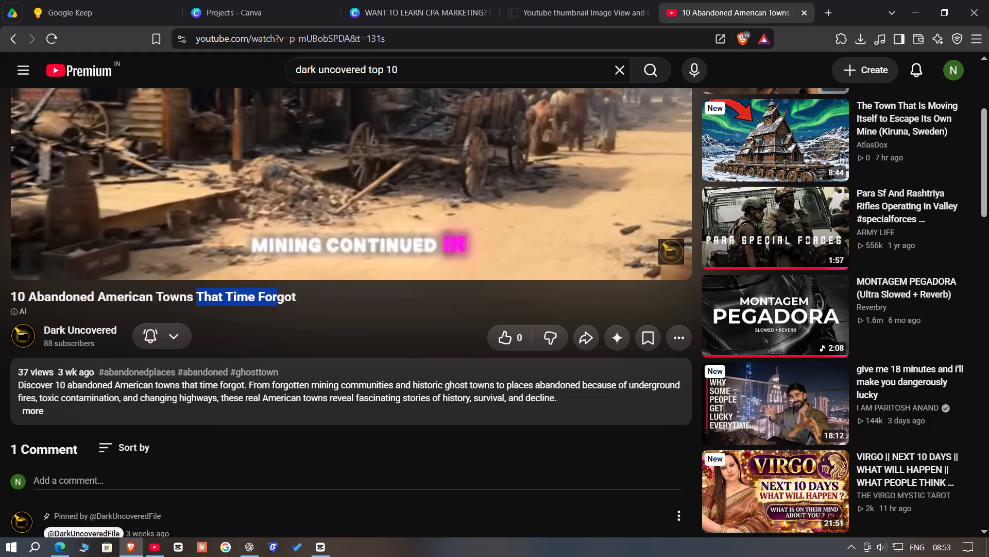
click(295, 299)
drag(295, 299, 14, 291)
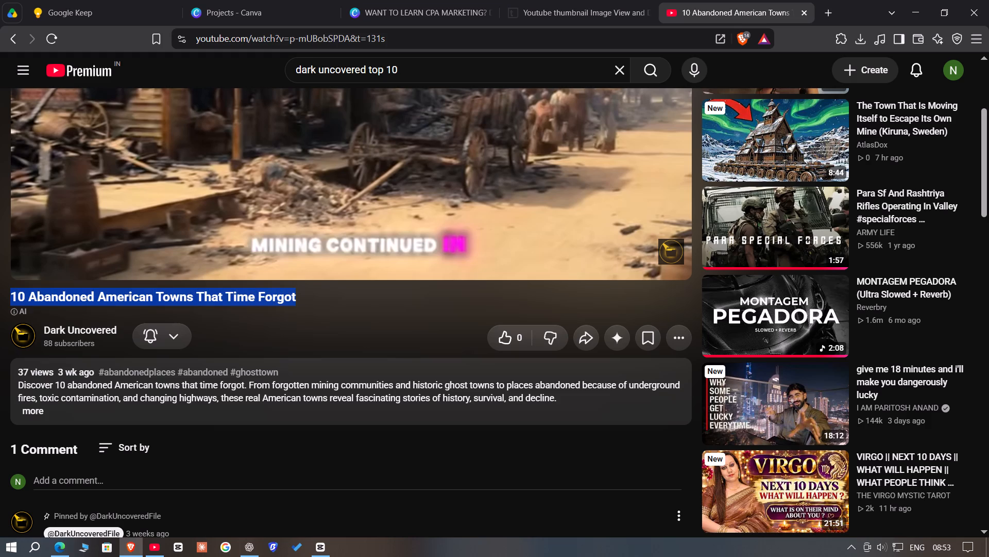
right_click(42, 291)
click(97, 309)
Switch to CapCut and replace the banner's first paragraph with "10 Abandoned American Towns That Time Forgot", without the trailing line break.
click(315, 546)
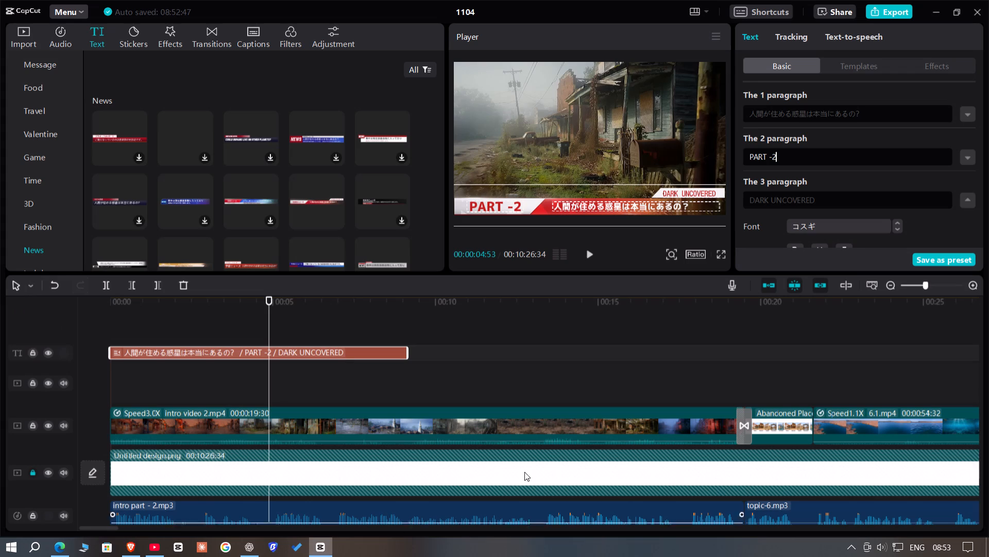
click(855, 111)
drag(878, 111, 869, 111)
drag(857, 111, 844, 111)
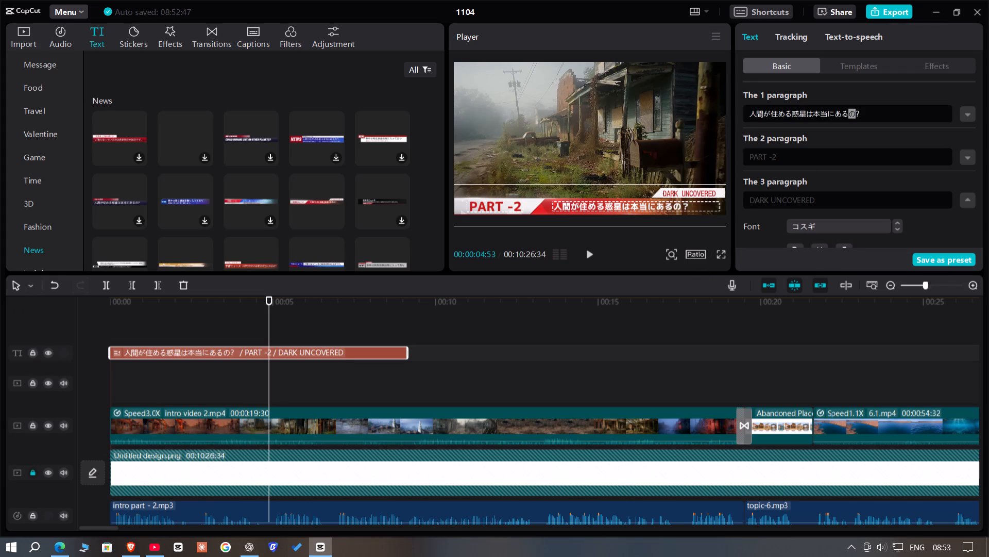
drag(844, 111, 752, 105)
click(864, 120)
triple_click(869, 112)
click(869, 112)
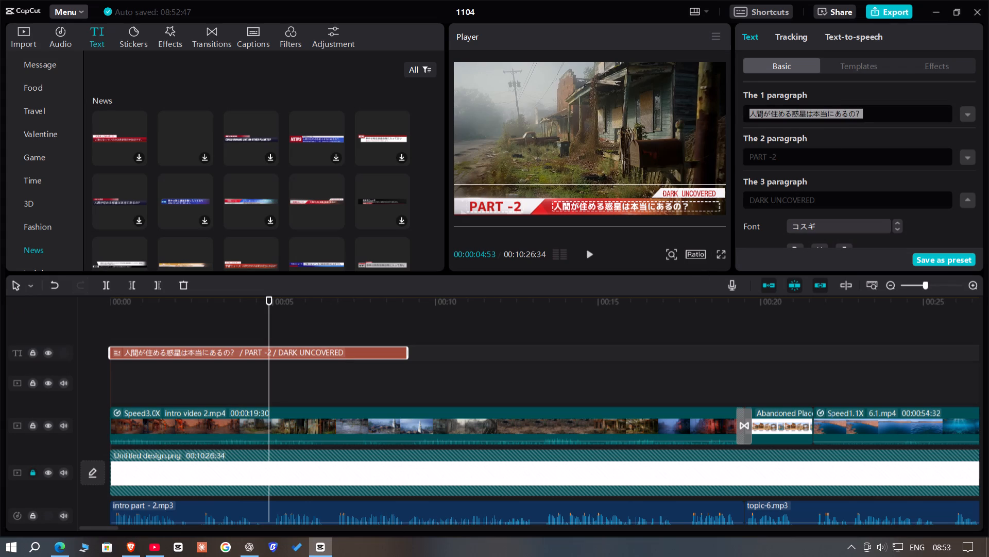
key(BackSpace)
key(ctrl+v)
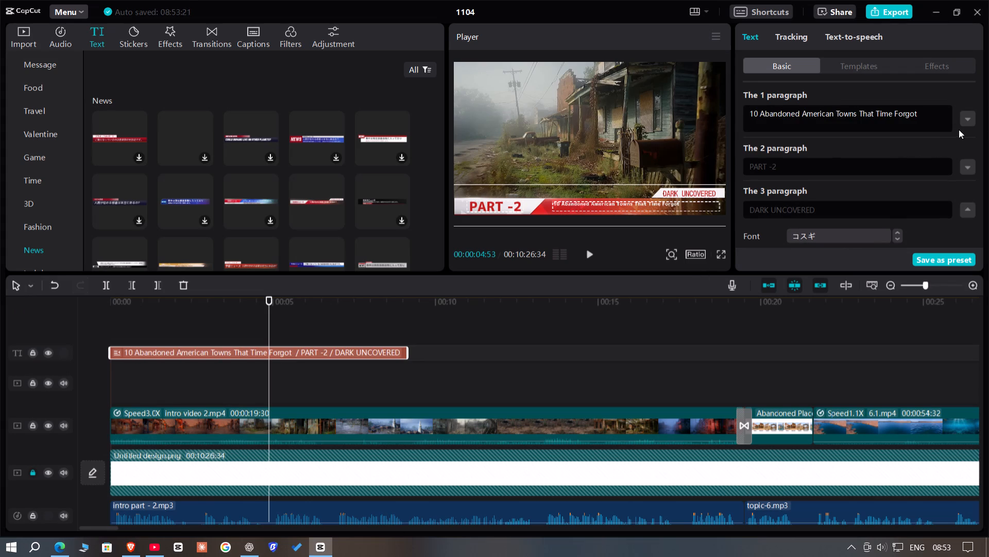
key(BackSpace)
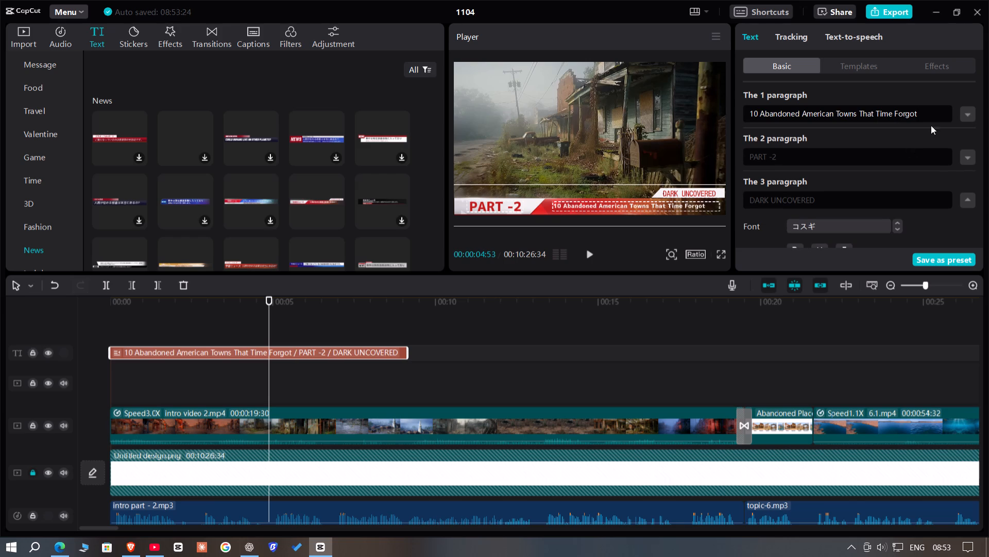
Set the character spacing of the news banner's first paragraph to 2.
click(974, 119)
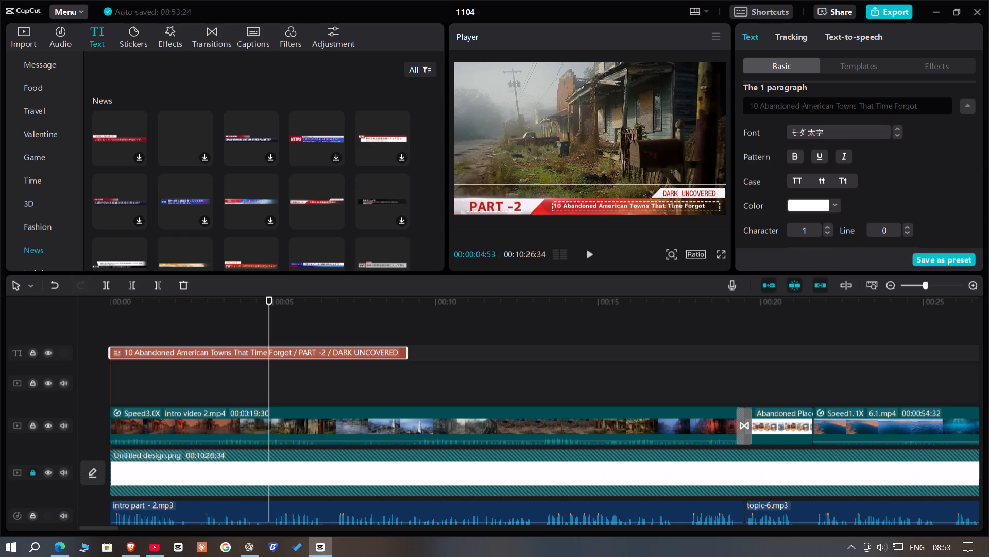
click(827, 228)
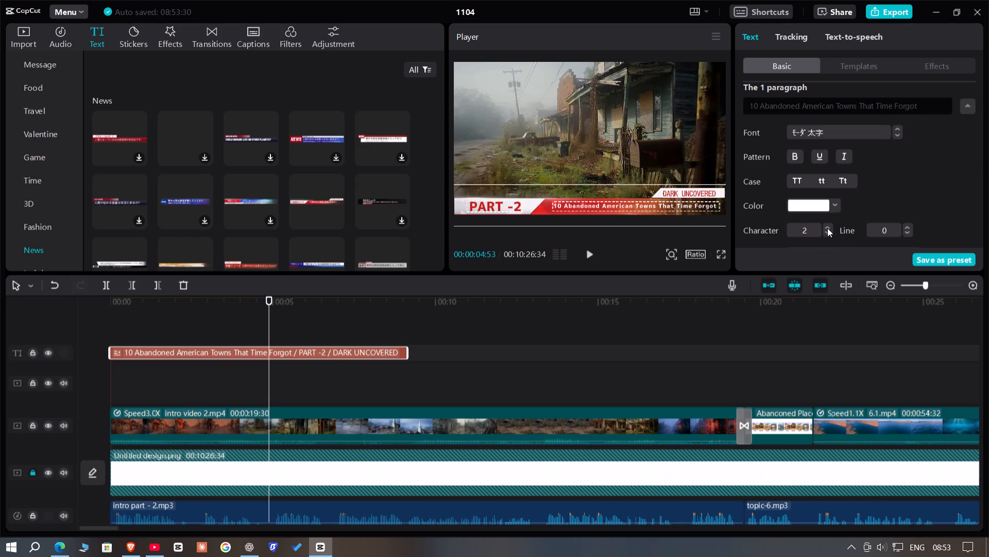
scroll(858, 184, down, 1)
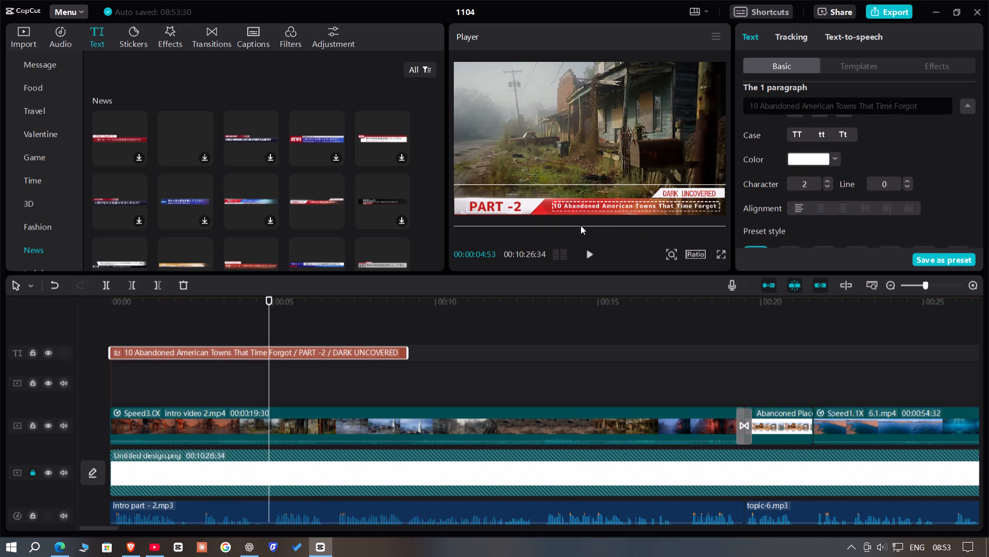
Play the intro from the start in full screen to check the news banner, and park the playhead at about 7 seconds.
click(326, 333)
drag(326, 333, 175, 353)
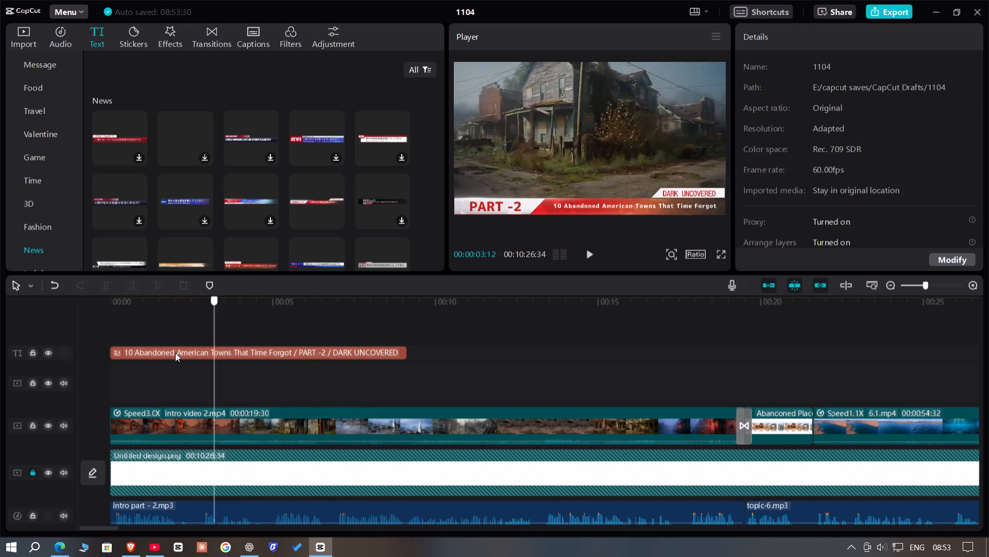
drag(175, 353, 19, 370)
key(space)
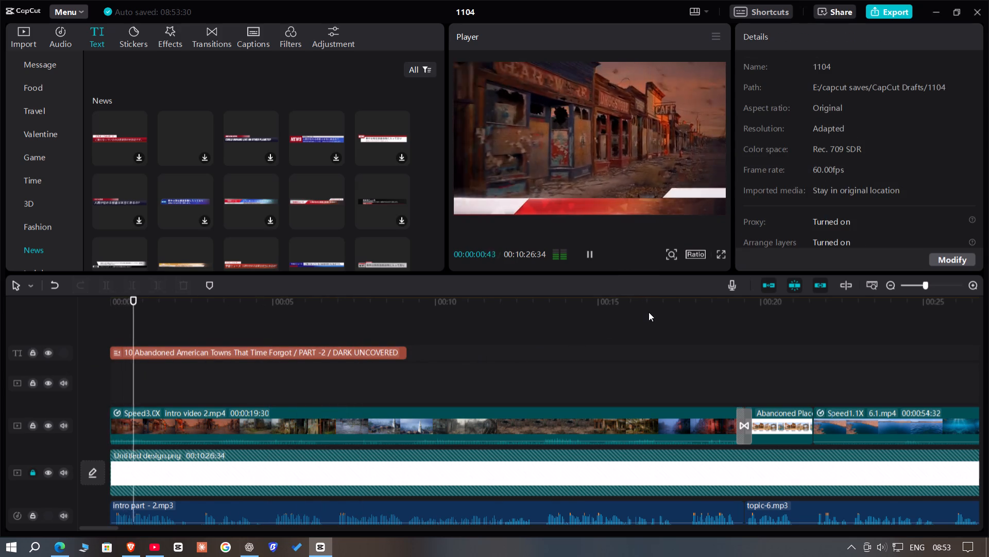
click(716, 254)
click(720, 257)
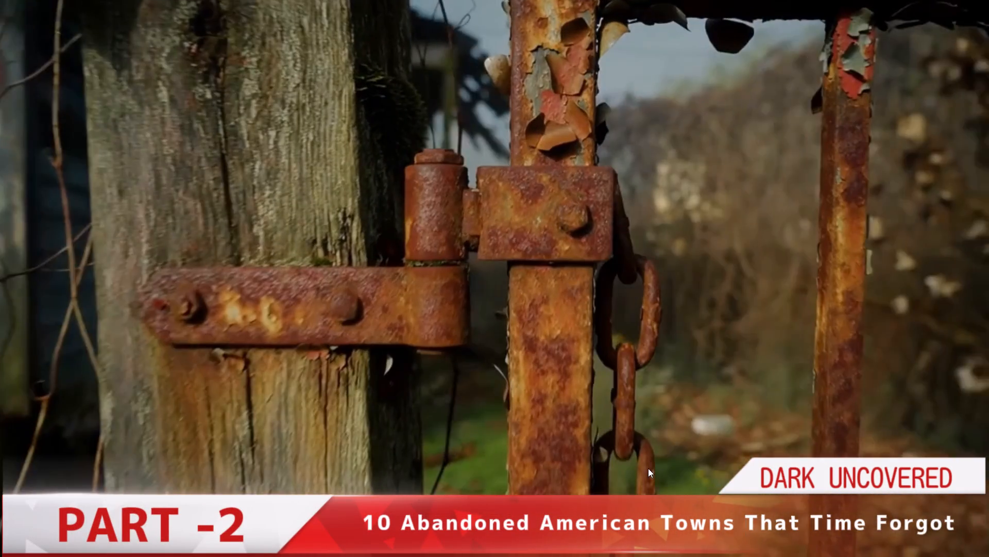
click(648, 469)
click(671, 501)
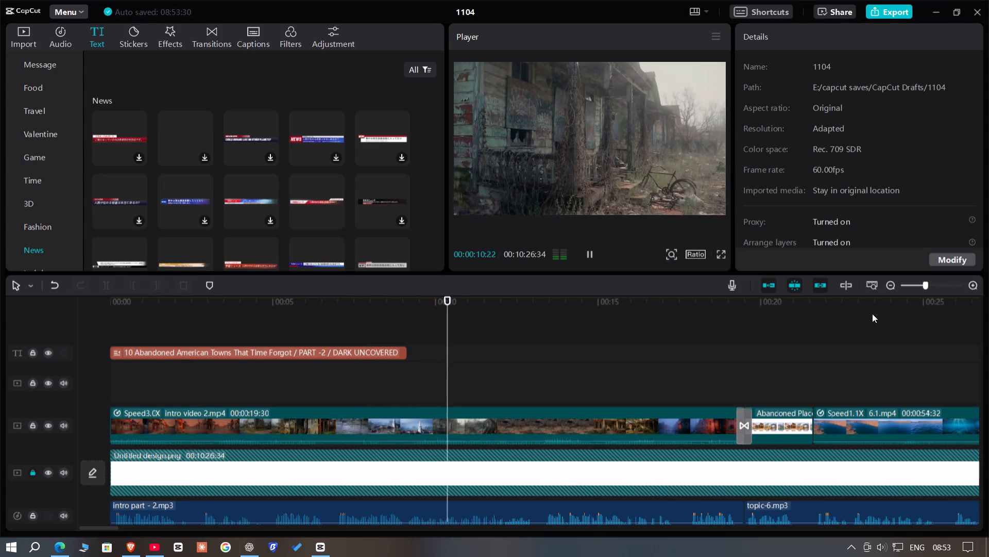
key(space)
click(342, 322)
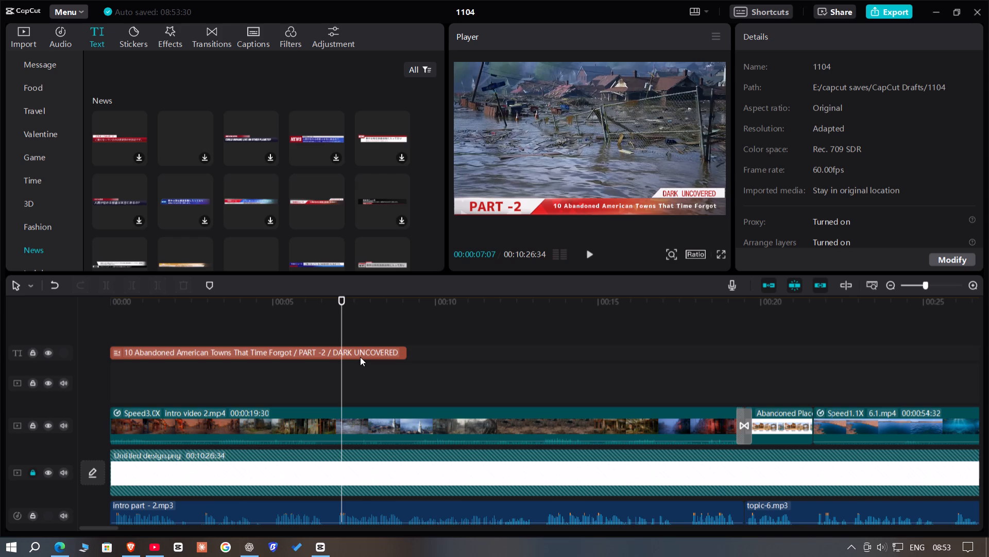
Return the playhead to the start and auto-generate captions with the green-and-white "The quick brown fox" template from the Emphasis caption templates.
double_click(419, 304)
drag(418, 304, 407, 304)
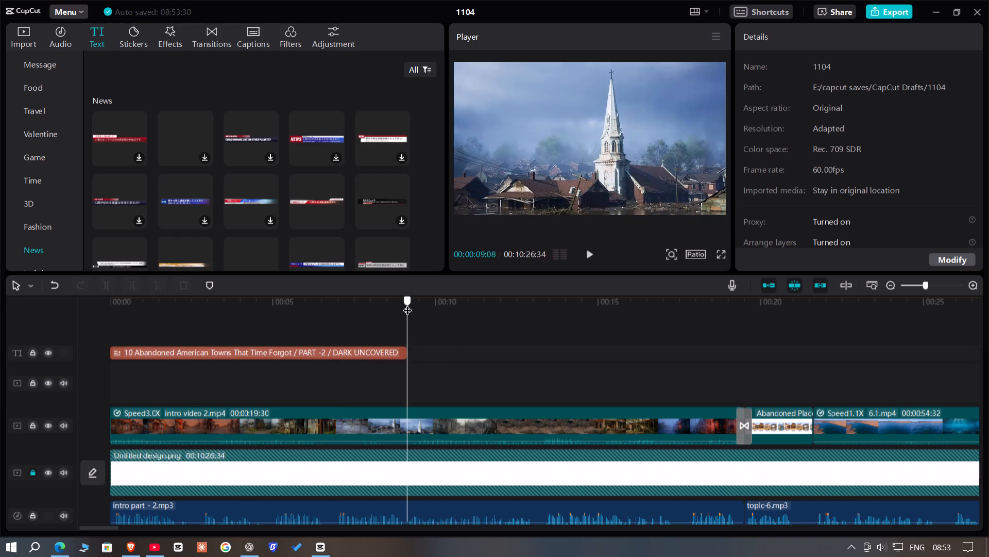
drag(407, 304, 16, 314)
click(251, 38)
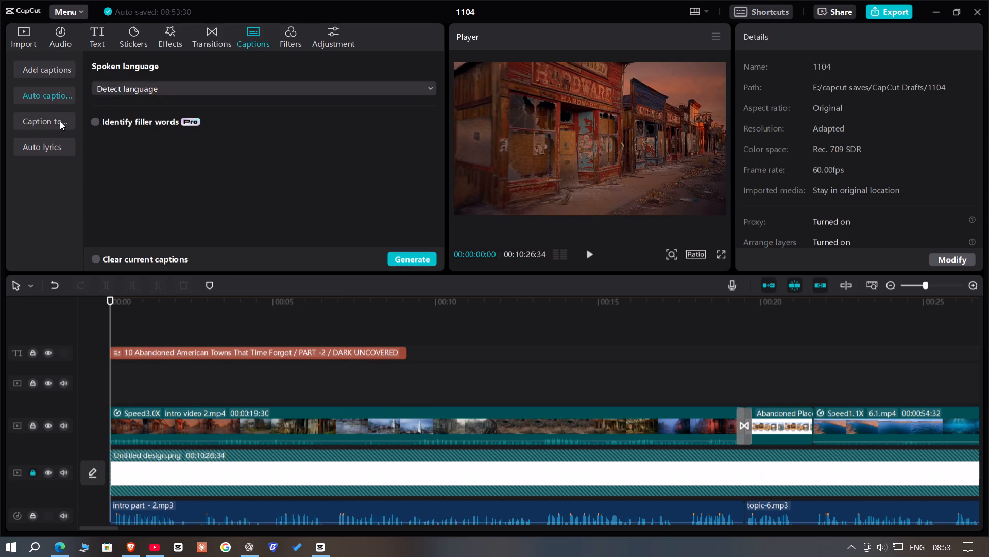
click(60, 121)
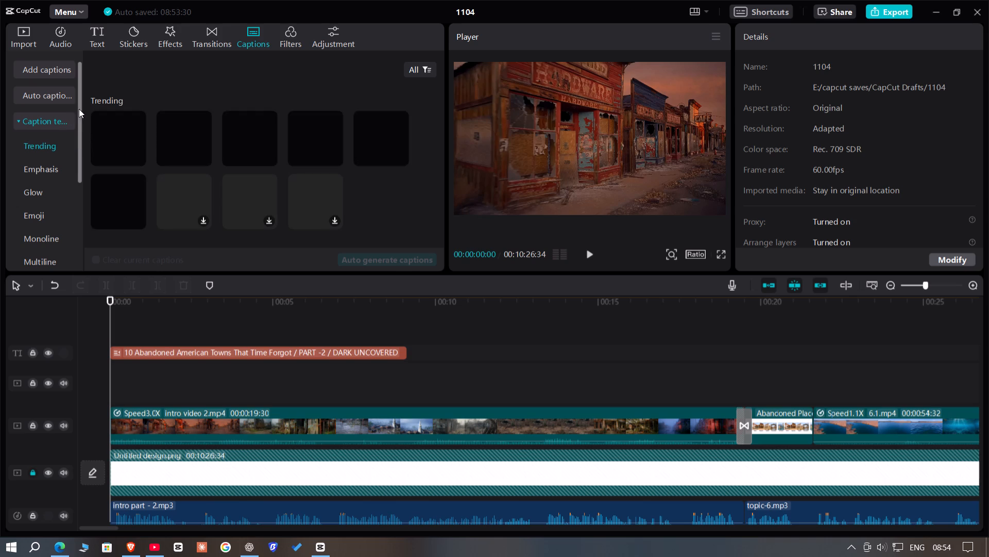
click(42, 171)
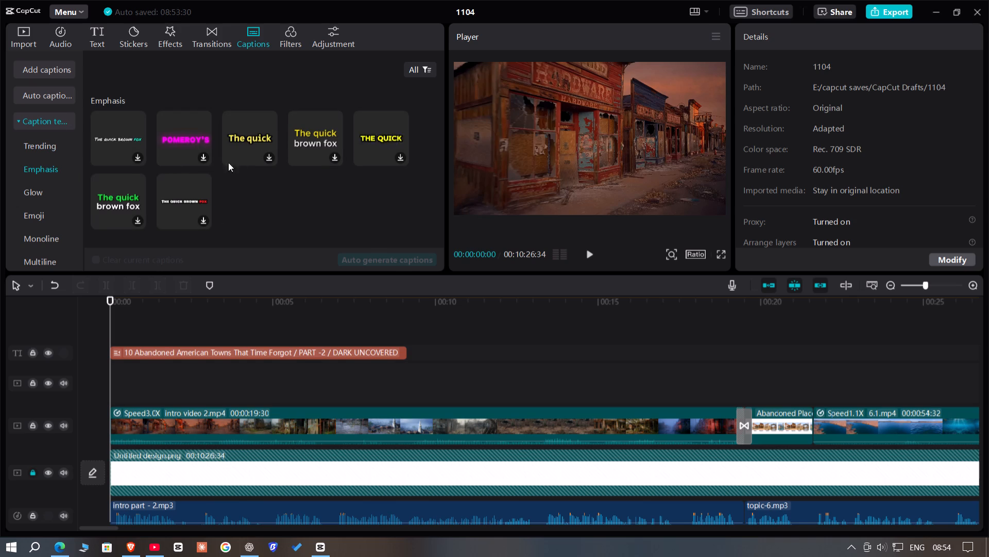
click(48, 190)
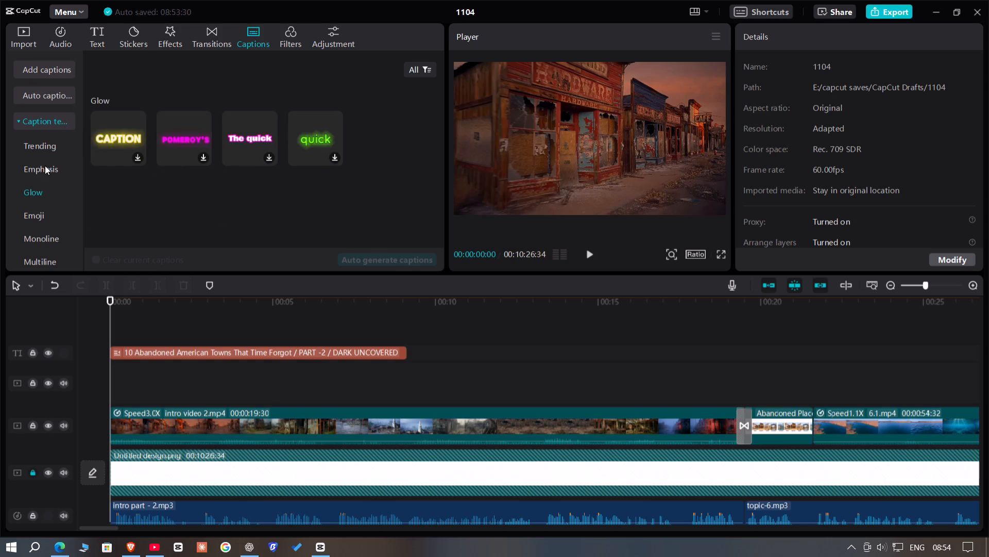
click(45, 166)
click(117, 202)
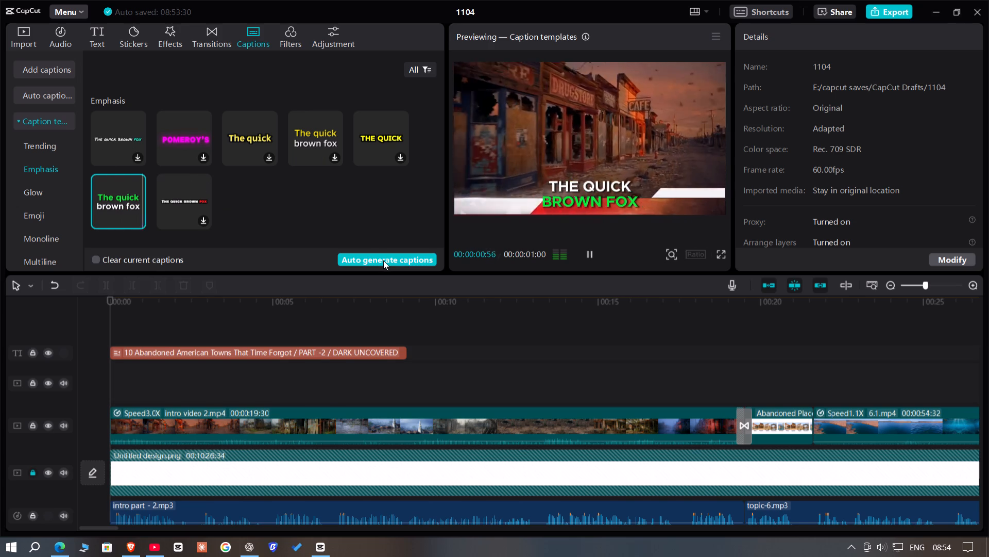
click(383, 260)
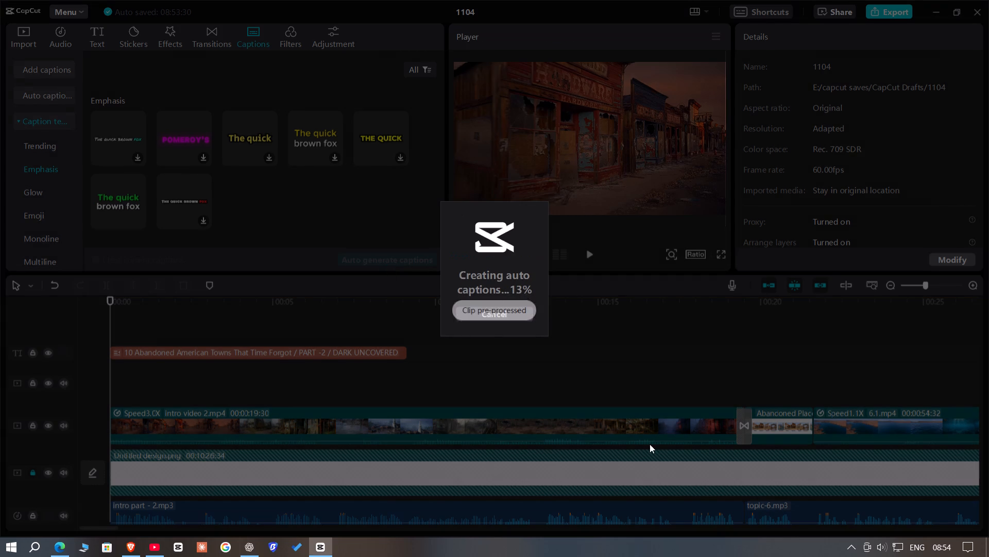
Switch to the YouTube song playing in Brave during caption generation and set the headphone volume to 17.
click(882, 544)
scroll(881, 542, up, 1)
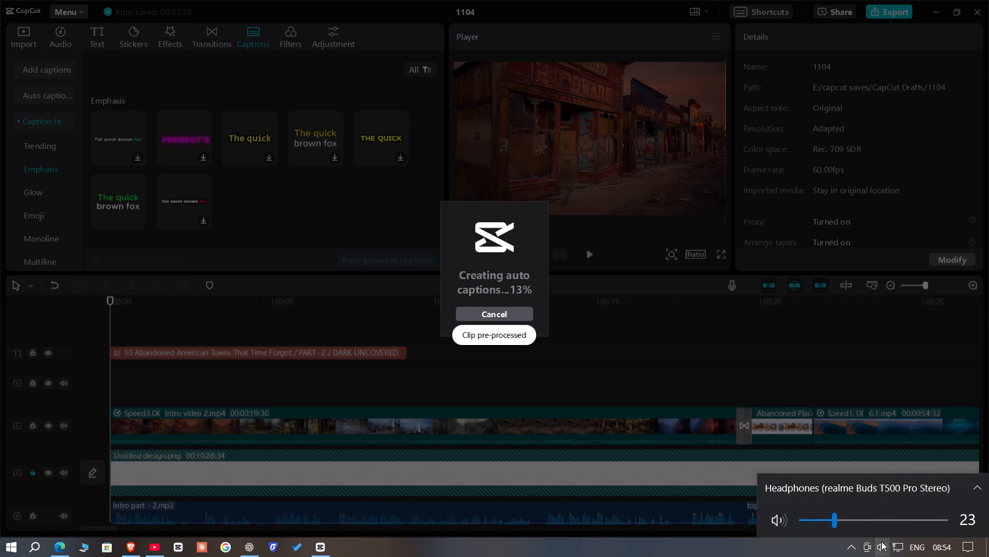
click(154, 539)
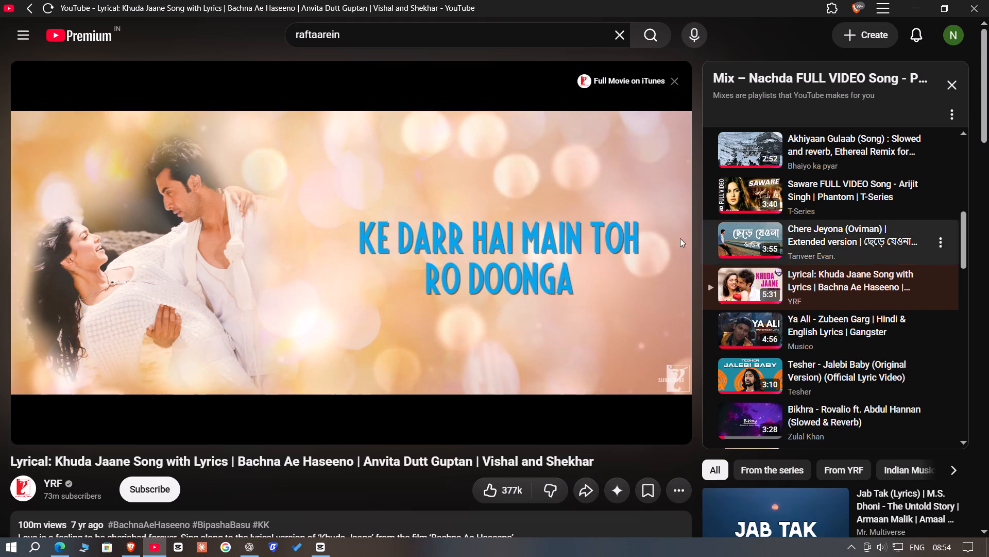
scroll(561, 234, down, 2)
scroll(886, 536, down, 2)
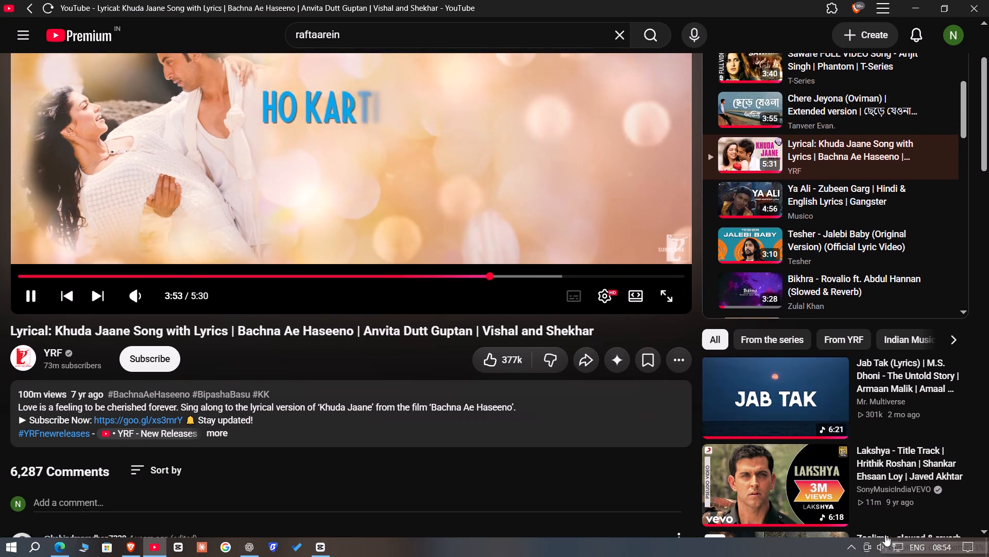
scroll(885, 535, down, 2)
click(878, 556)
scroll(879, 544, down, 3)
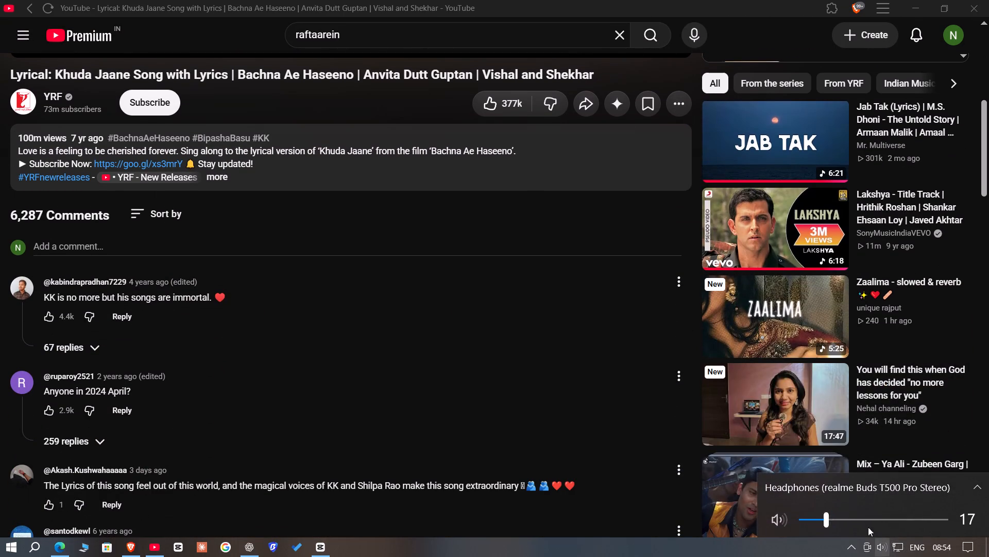
Open "Their current Feelings for you | pick a pile (Hindi)" from the YouTube home page and jump to the Pile 2 timestamp, 11:45.
click(24, 30)
click(64, 77)
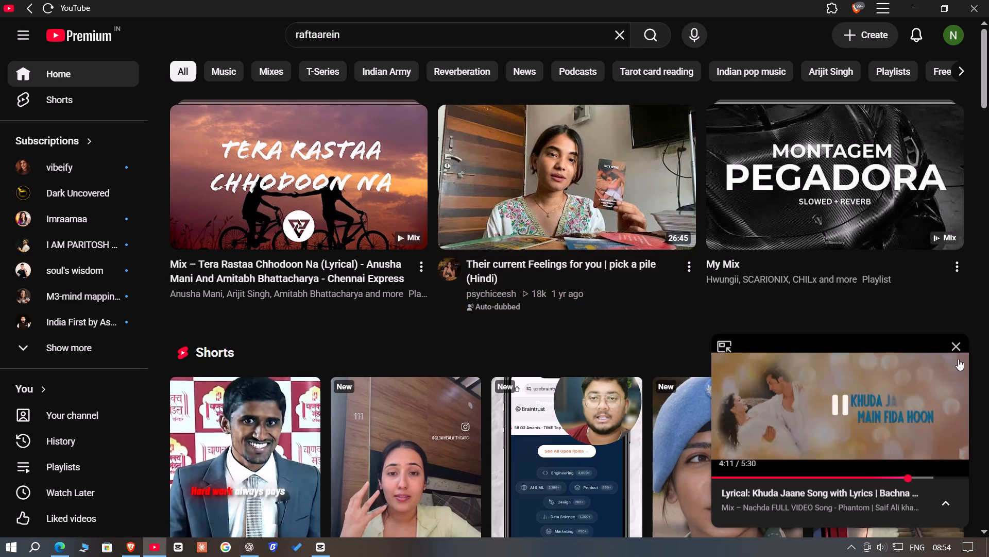
click(958, 341)
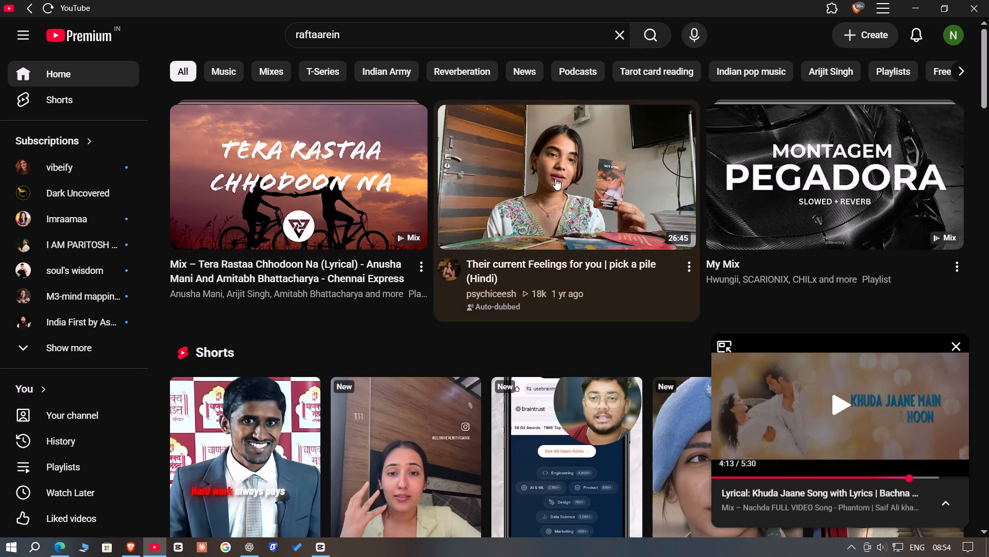
click(555, 178)
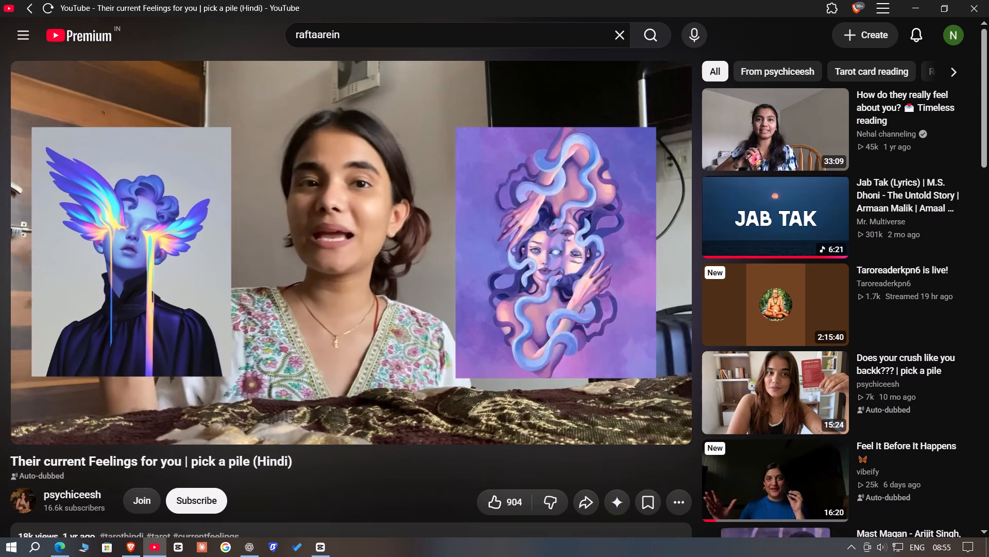
scroll(339, 307, down, 4)
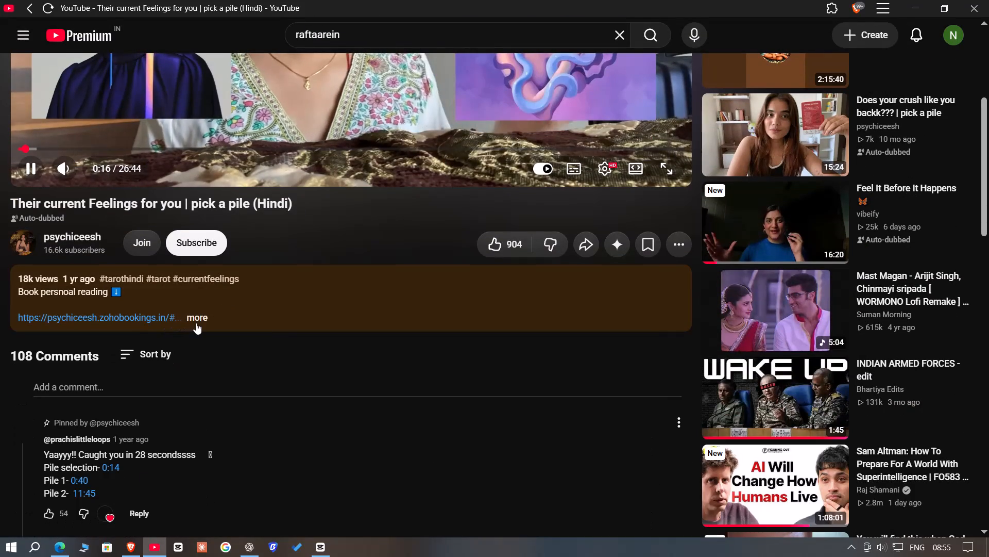
click(86, 491)
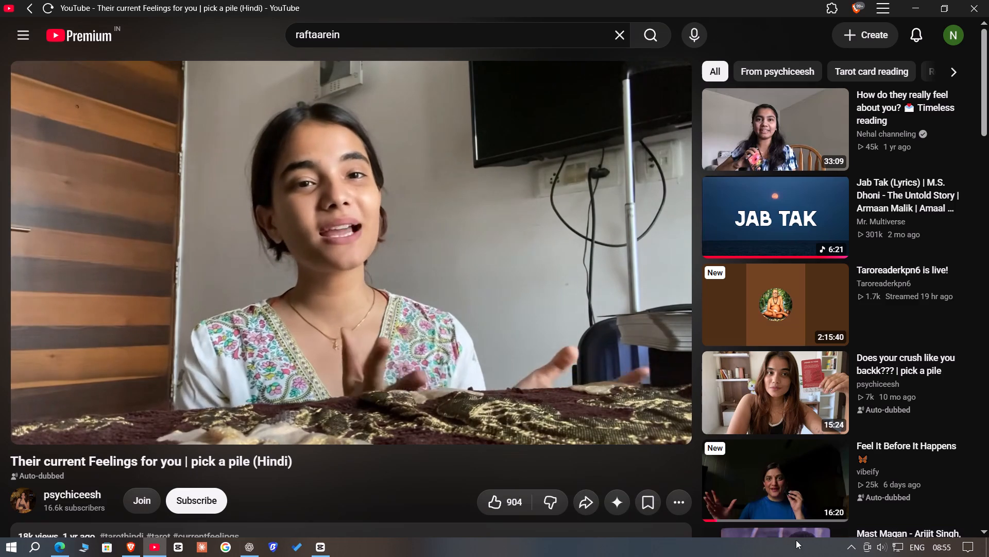
Set the headphone volume to 29.
click(877, 550)
scroll(892, 519, up, 5)
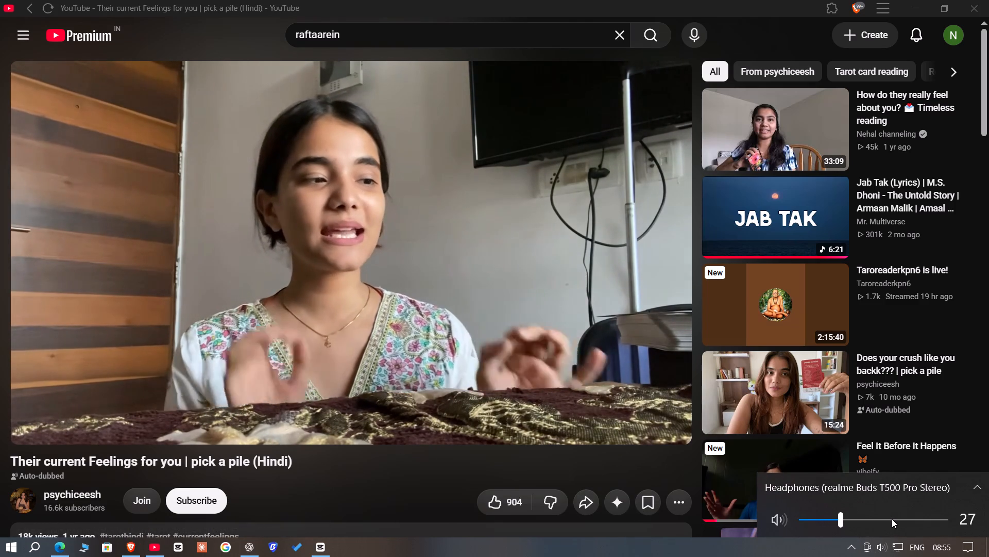
scroll(892, 519, up, 1)
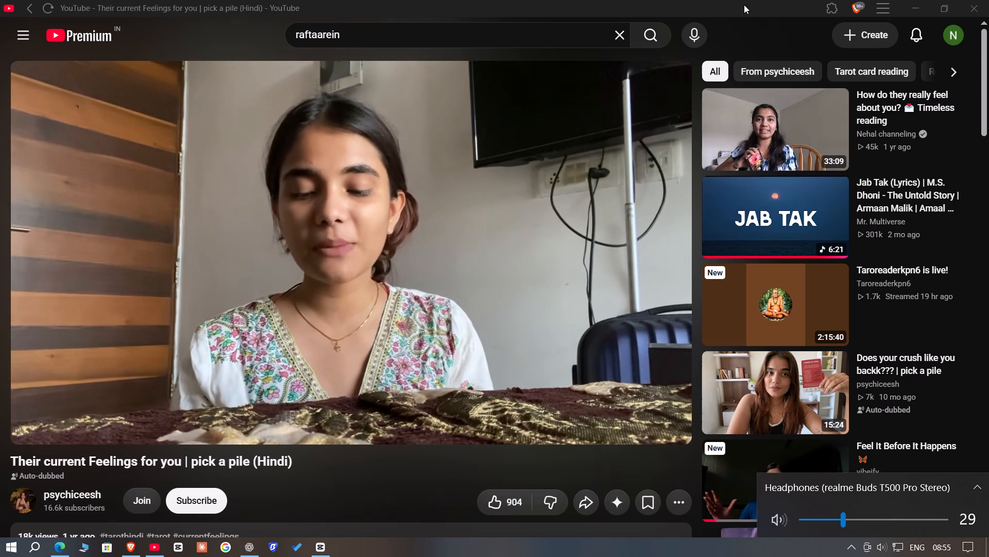
Check the auto-caption progress in CapCut and return to the YouTube video.
click(916, 0)
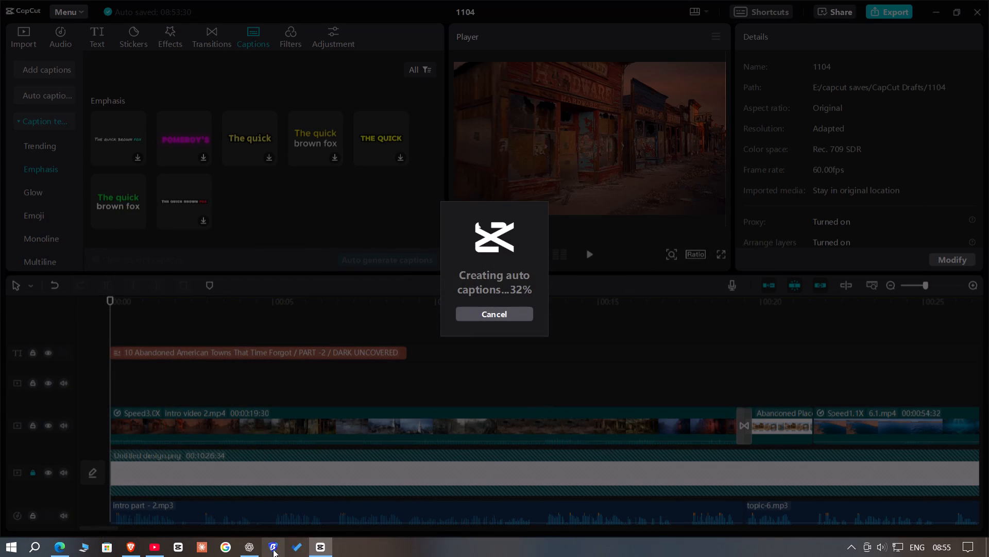
click(159, 554)
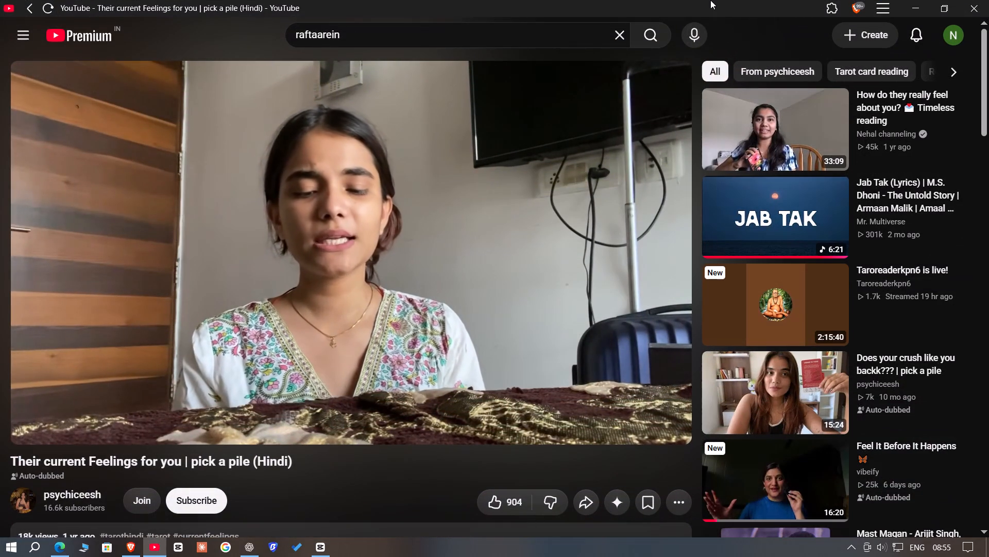
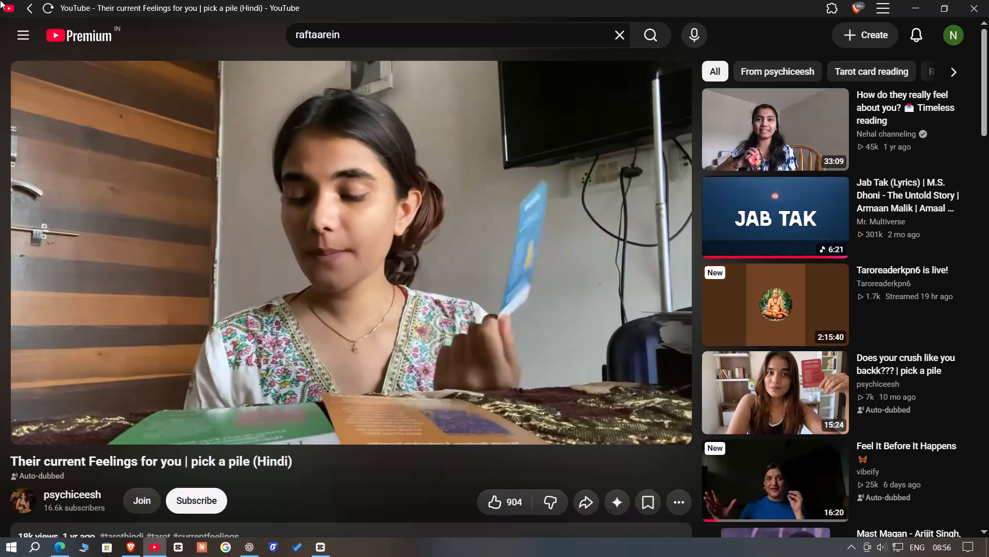
Raise the headphone volume slightly while the YouTube video plays.
click(884, 551)
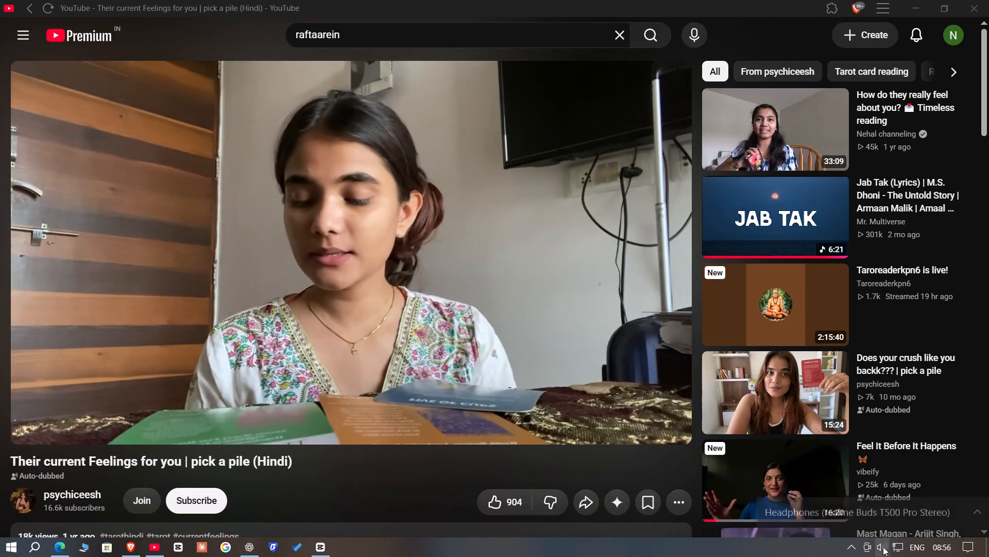
scroll(883, 545, up, 1)
Minimize the YouTube window and check the auto-caption progress in CapCut.
double_click(921, 0)
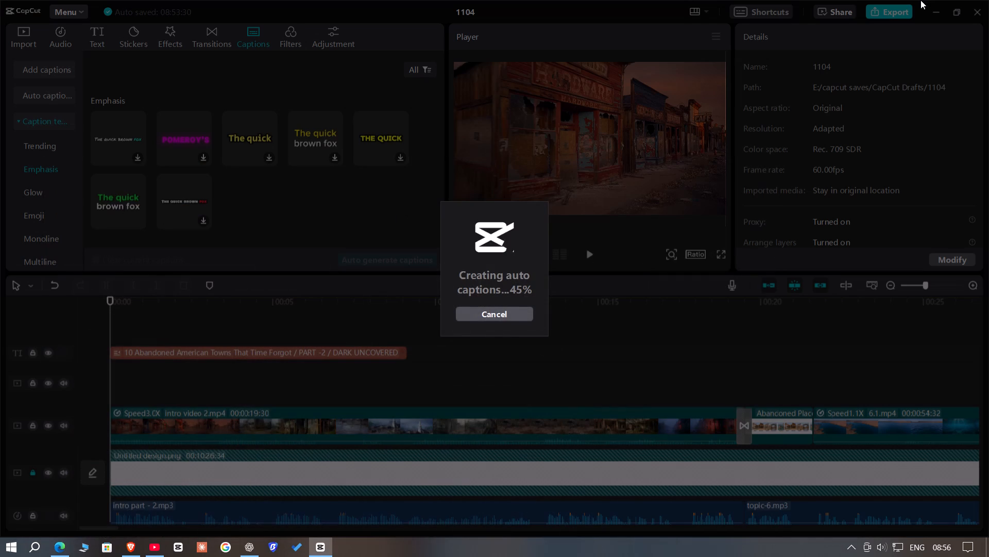
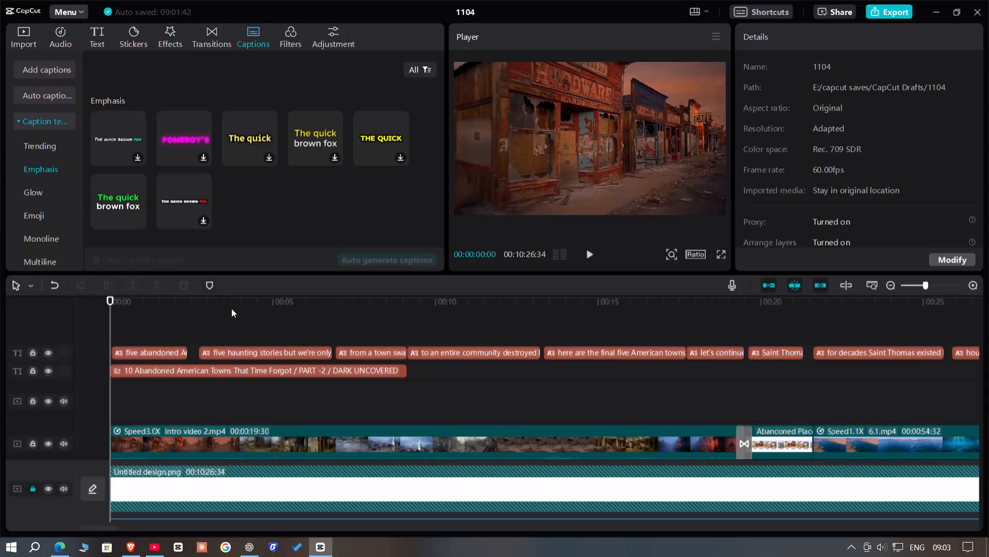
Delete the first three captions, which overlap the news banner at the start of the intro.
click(148, 332)
drag(153, 335, 164, 337)
click(223, 349)
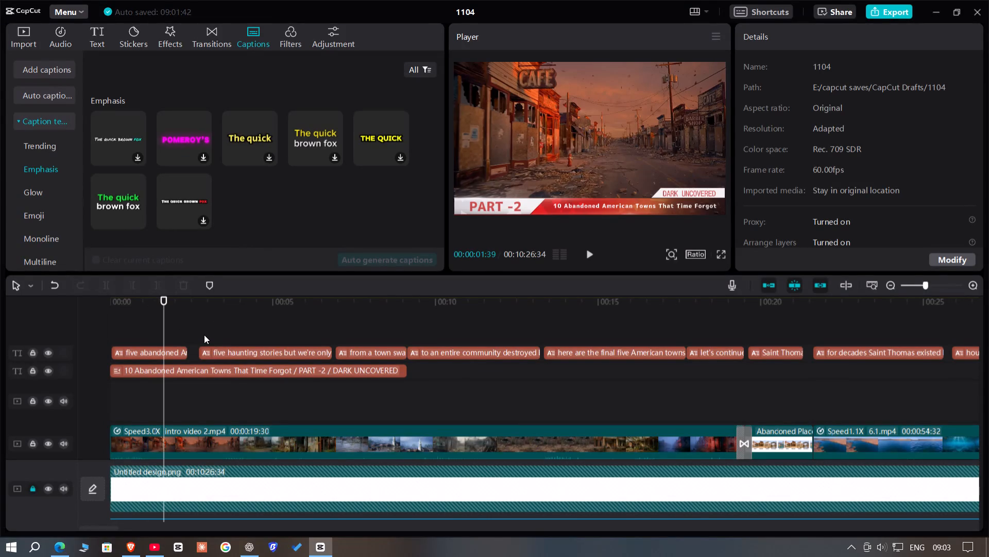
click(212, 322)
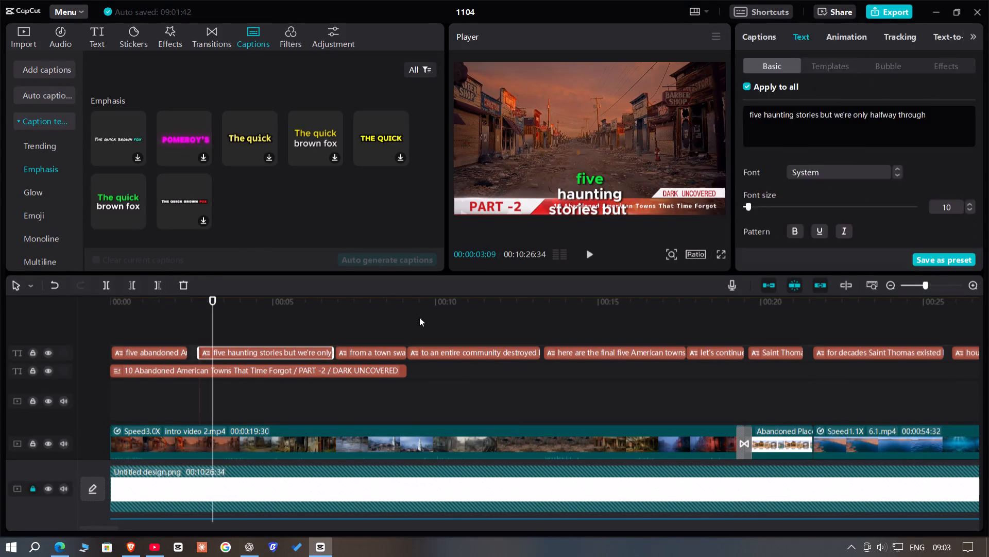
double_click(405, 318)
drag(405, 318, 435, 334)
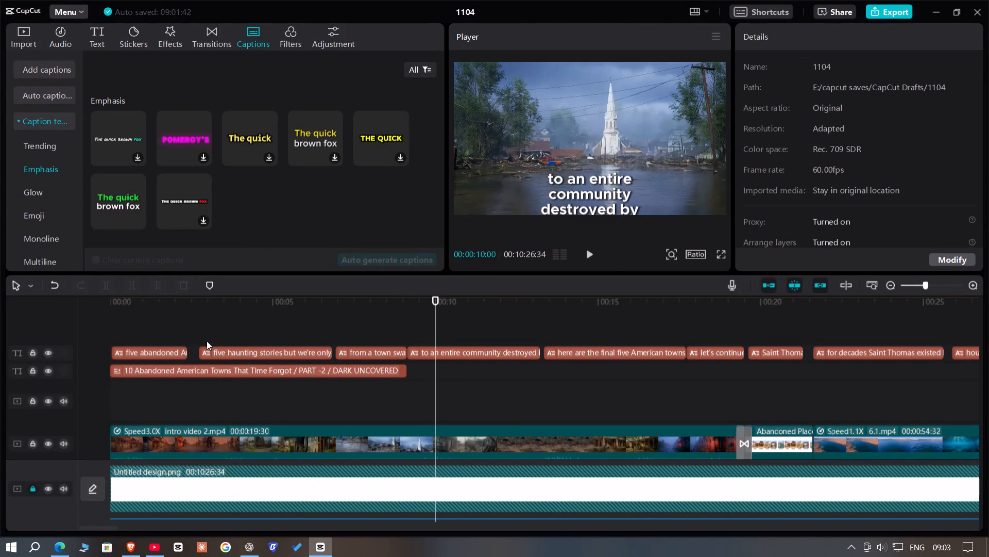
drag(154, 338, 315, 347)
drag(328, 350, 366, 356)
drag(340, 354, 262, 368)
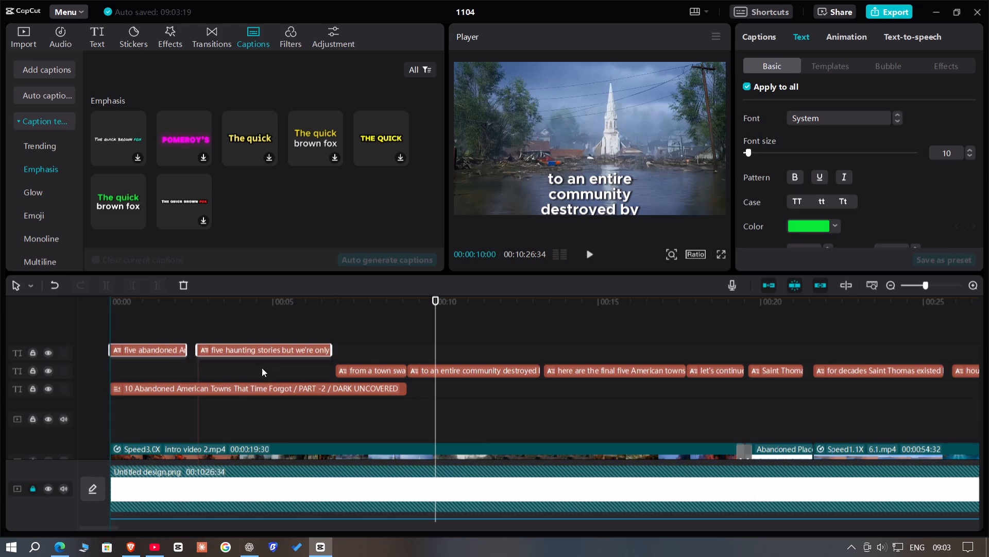
drag(262, 368, 261, 369)
triple_click(261, 370)
click(145, 317)
drag(130, 337, 166, 339)
drag(183, 339, 359, 358)
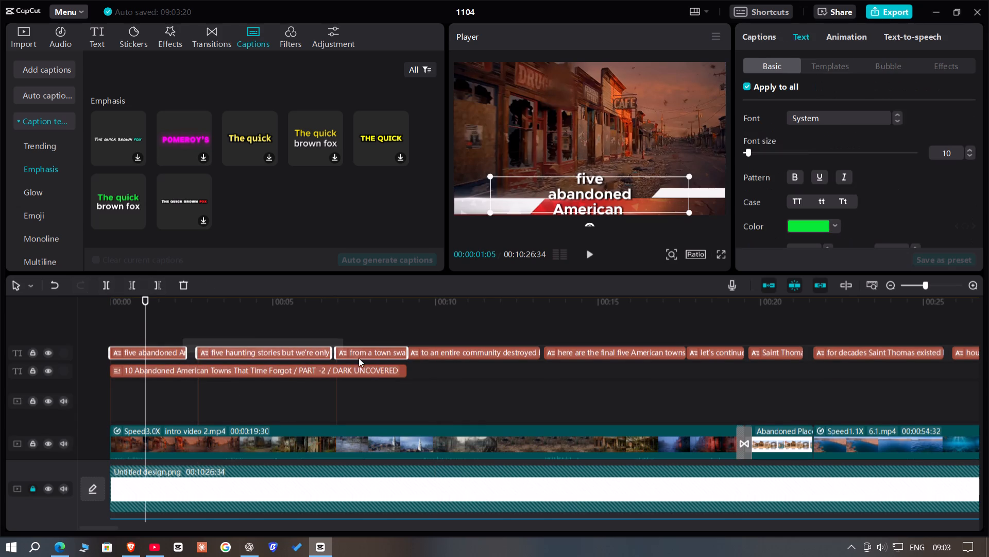
drag(359, 358, 366, 359)
drag(366, 359, 361, 354)
click(186, 281)
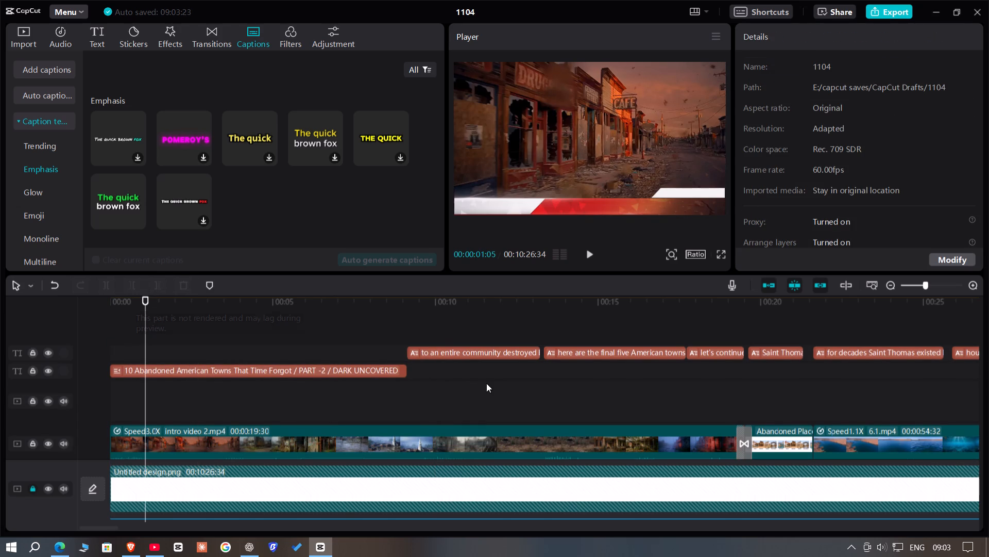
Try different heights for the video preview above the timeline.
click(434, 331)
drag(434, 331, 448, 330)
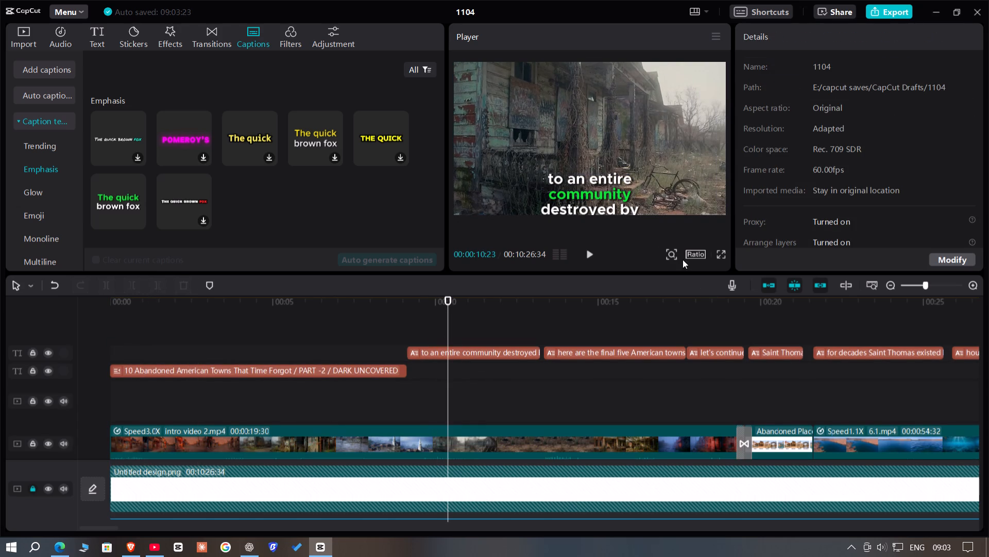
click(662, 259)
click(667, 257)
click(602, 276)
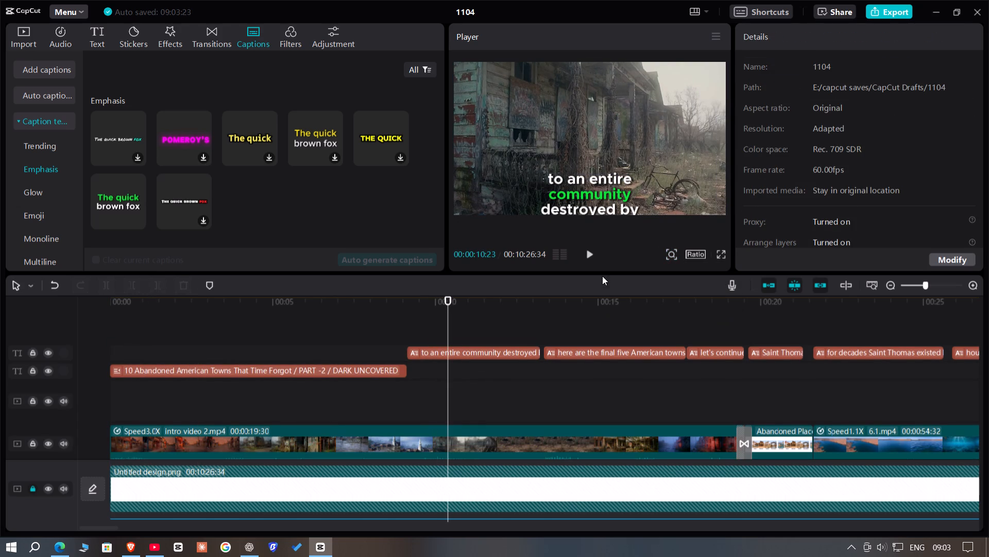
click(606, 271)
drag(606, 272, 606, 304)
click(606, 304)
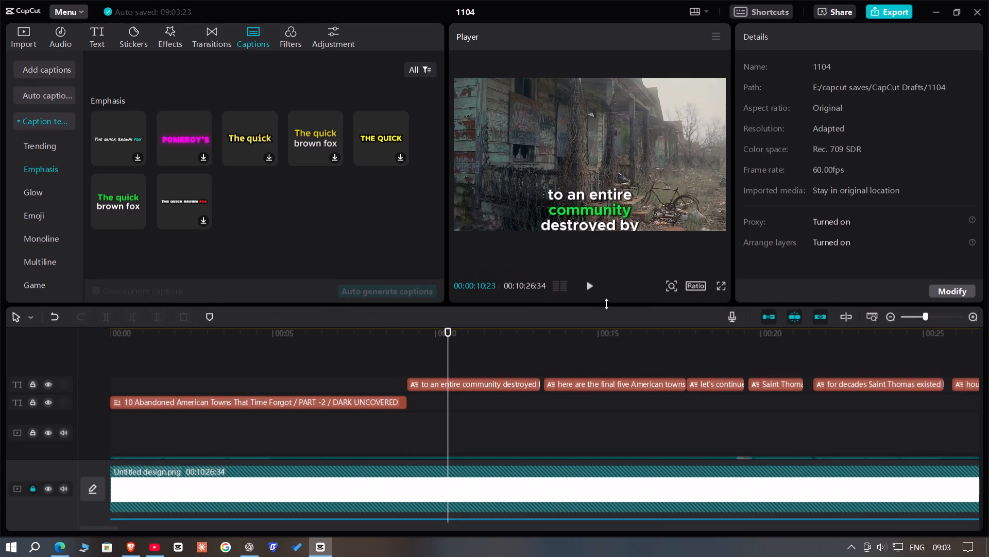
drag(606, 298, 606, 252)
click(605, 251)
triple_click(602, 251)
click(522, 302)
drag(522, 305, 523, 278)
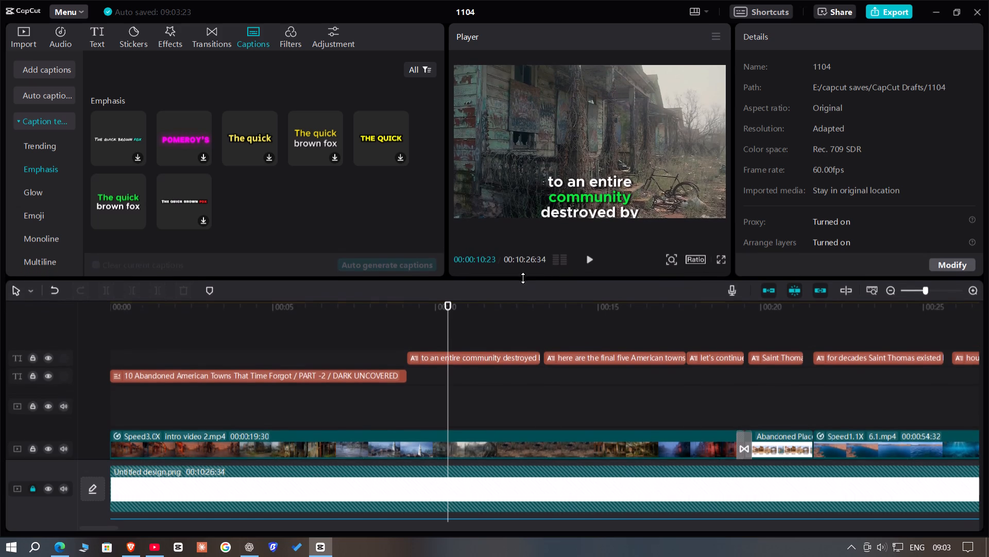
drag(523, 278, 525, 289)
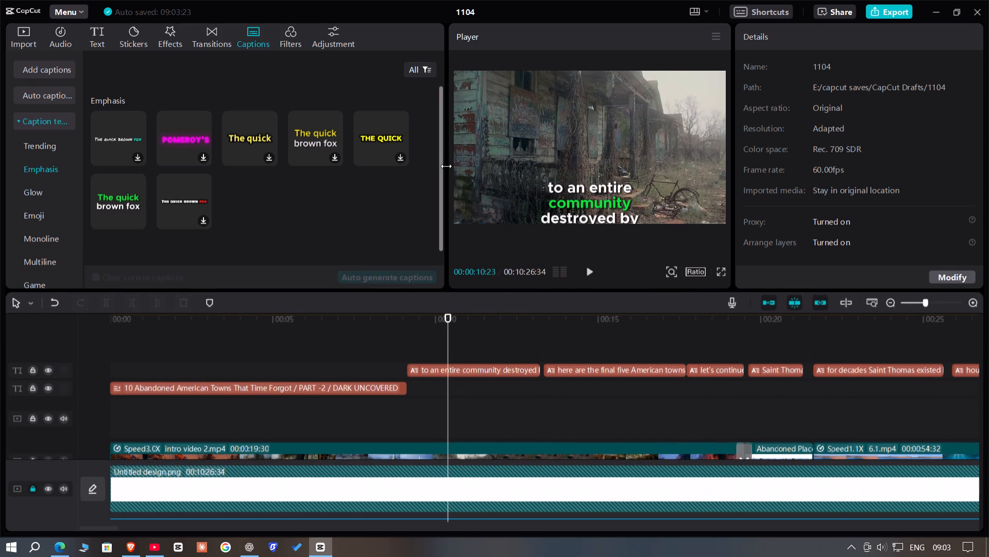
Widen the caption template area against the preview and give the timeline a bit more height.
click(446, 166)
drag(450, 169, 502, 173)
click(502, 173)
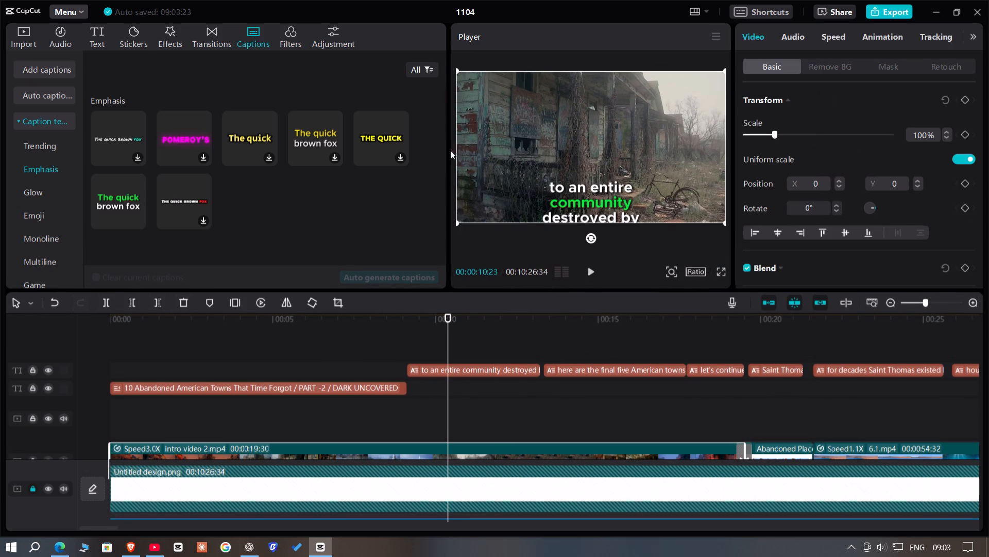
drag(448, 149, 467, 144)
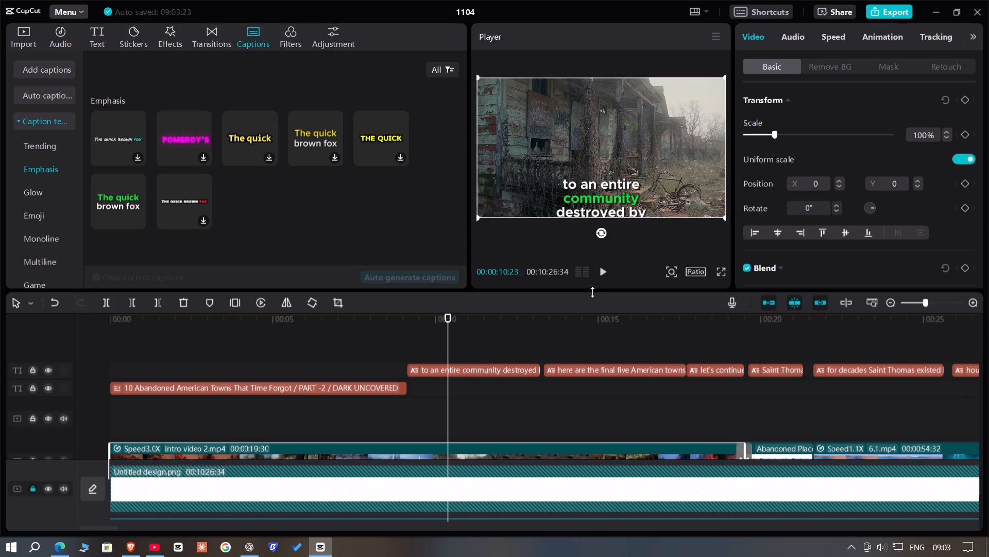
drag(592, 292, 589, 275)
click(589, 275)
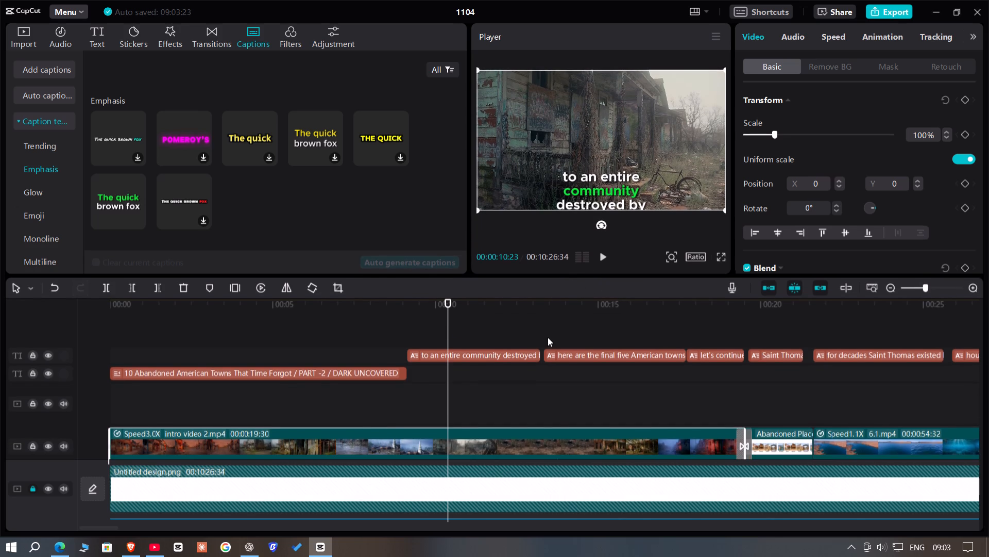
Shrink all captions so they fit inside the frame, using the "to an entire community destroyed by toxic contamination" caption.
scroll(558, 422, down, 7)
click(916, 287)
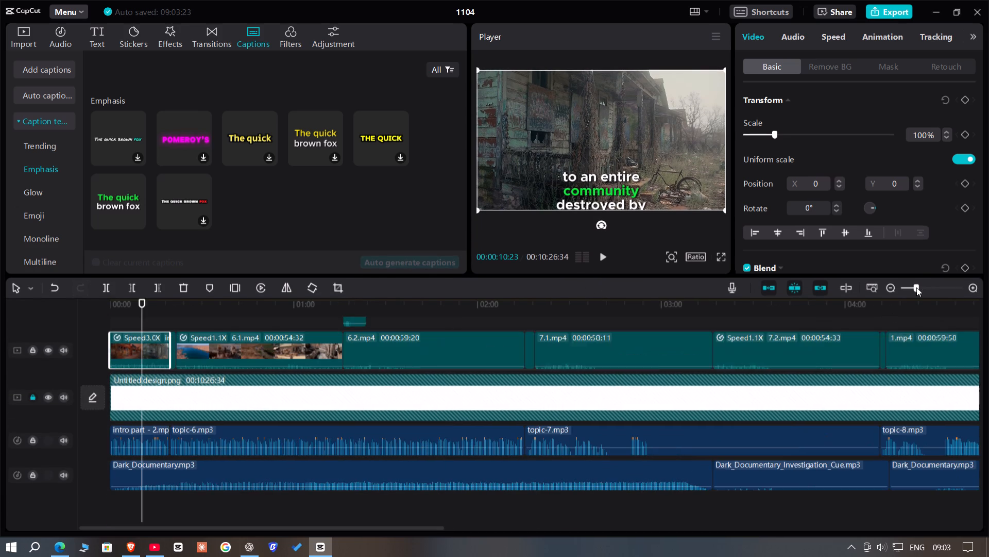
scroll(749, 398, up, 9)
click(146, 318)
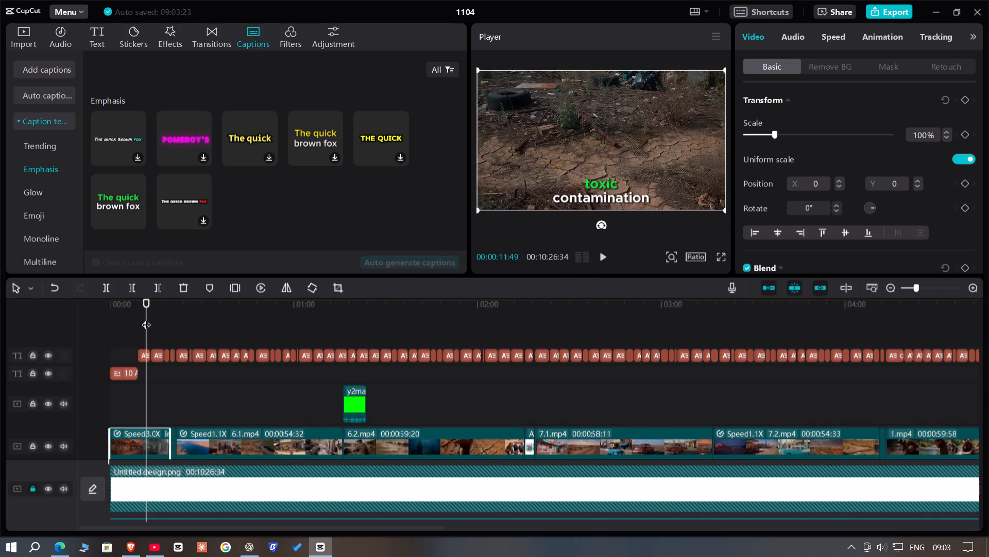
click(143, 357)
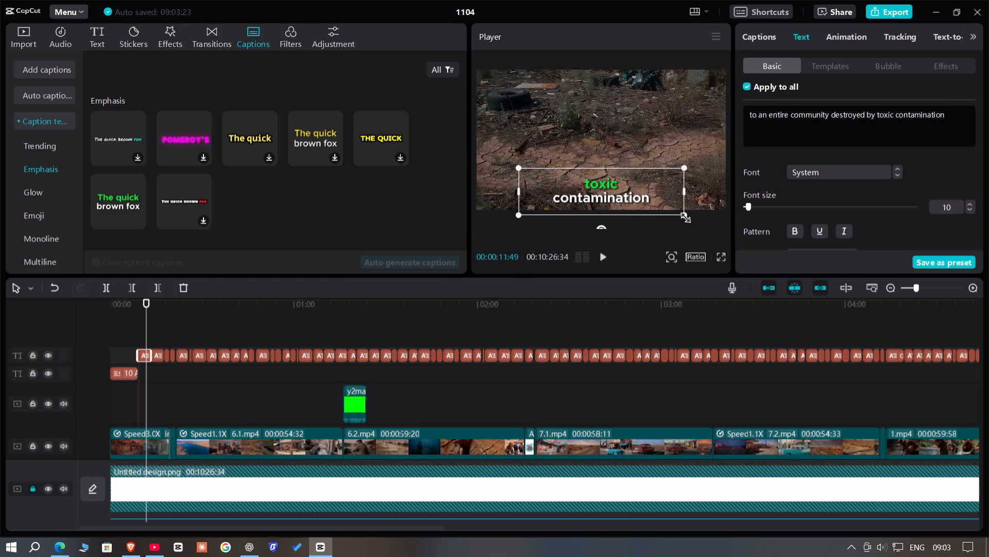
drag(683, 216, 630, 196)
click(630, 196)
triple_click(626, 194)
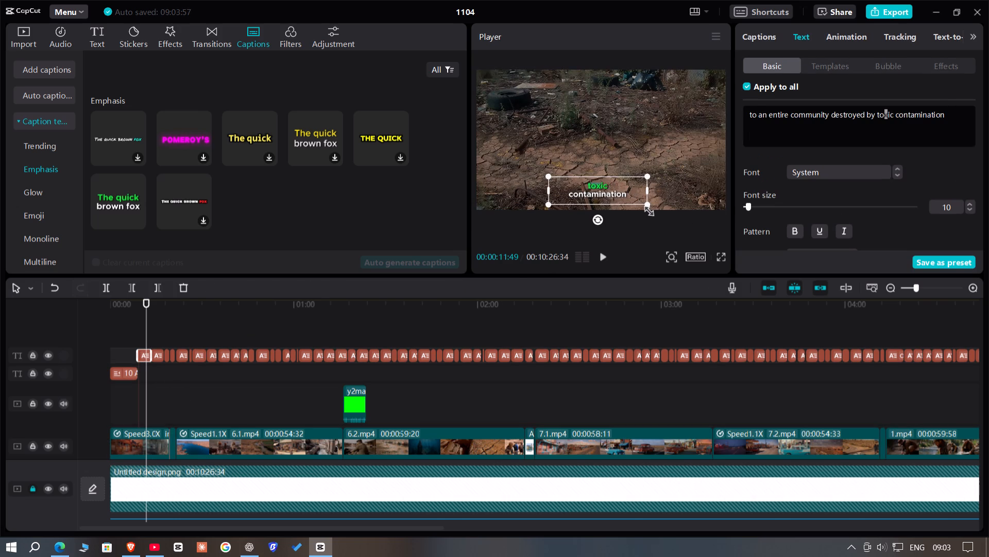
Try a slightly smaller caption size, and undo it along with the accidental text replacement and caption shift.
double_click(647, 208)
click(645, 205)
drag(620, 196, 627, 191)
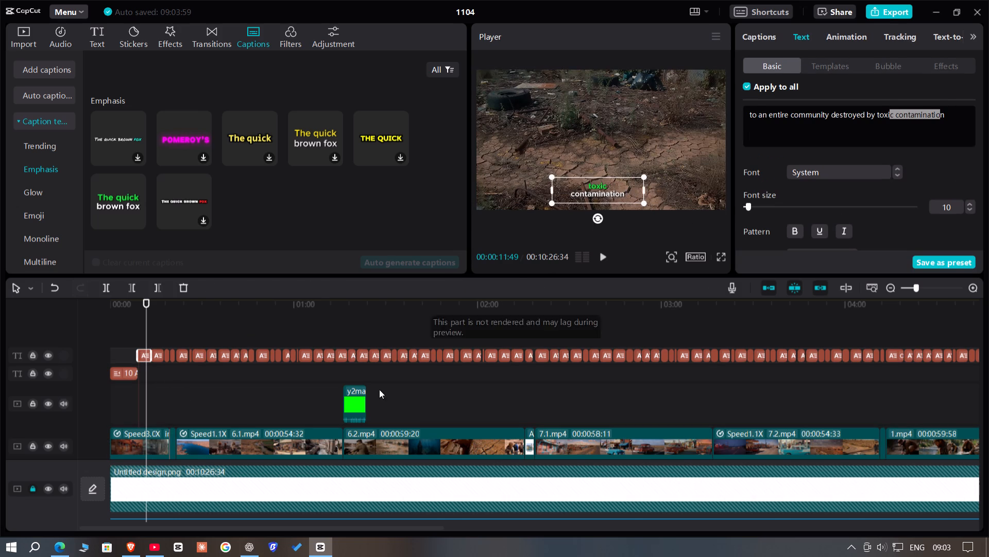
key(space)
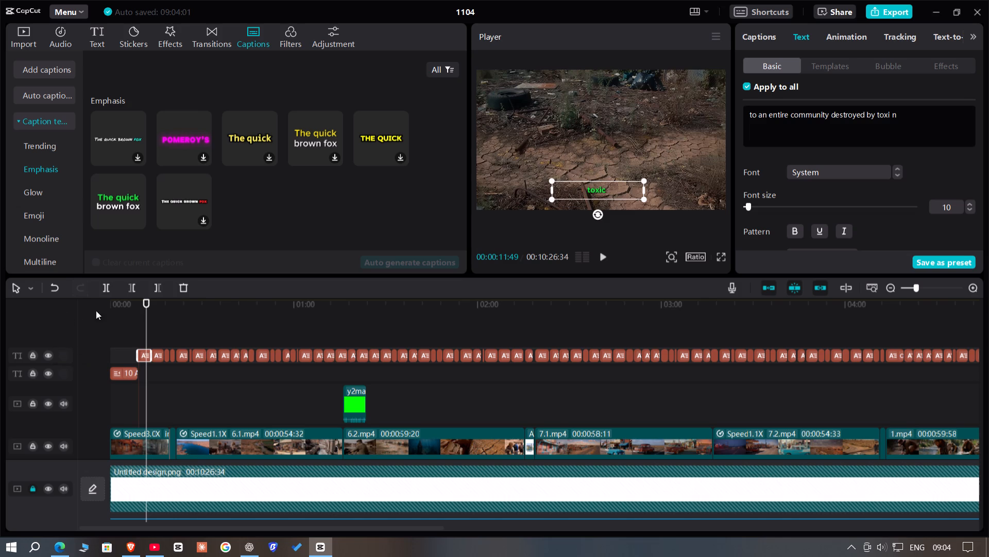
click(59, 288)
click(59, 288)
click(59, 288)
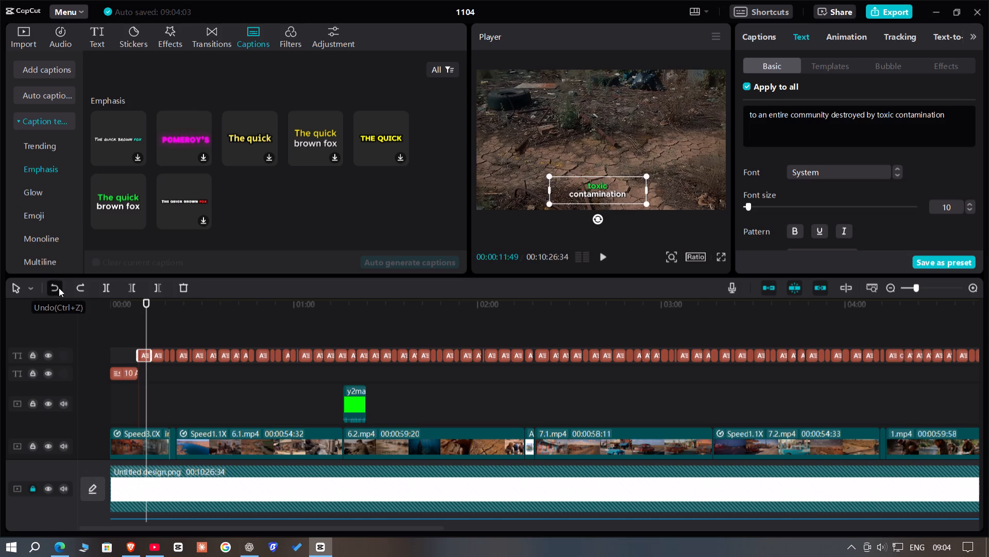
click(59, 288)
Scale the "toxic contamination" caption down slightly more, keeping it horizontally centred near the bottom of the frame.
click(932, 285)
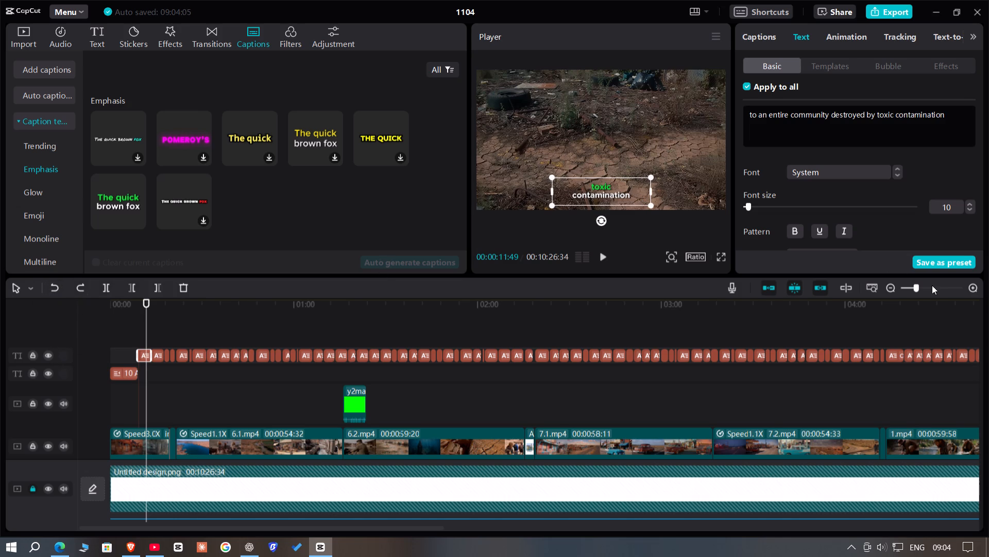
click(652, 207)
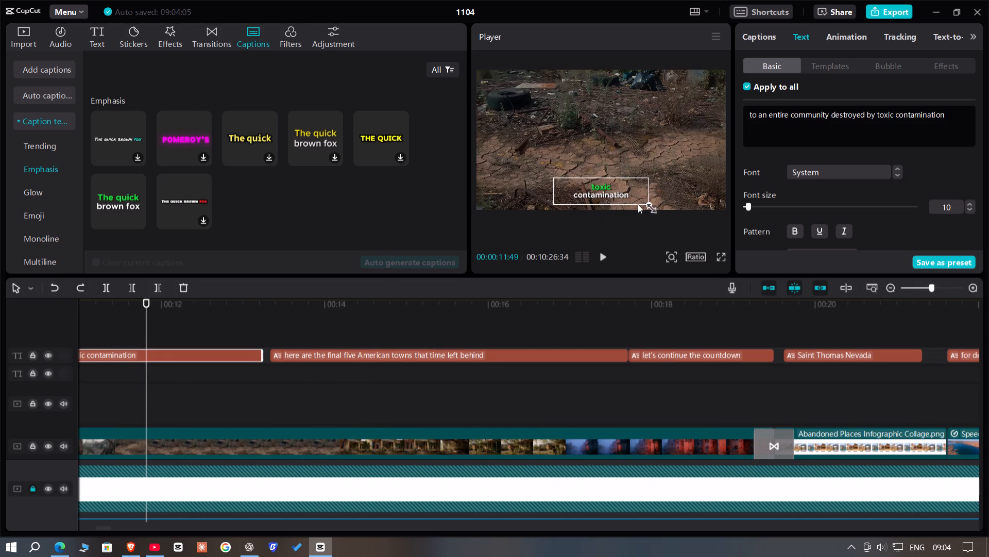
click(638, 204)
click(625, 196)
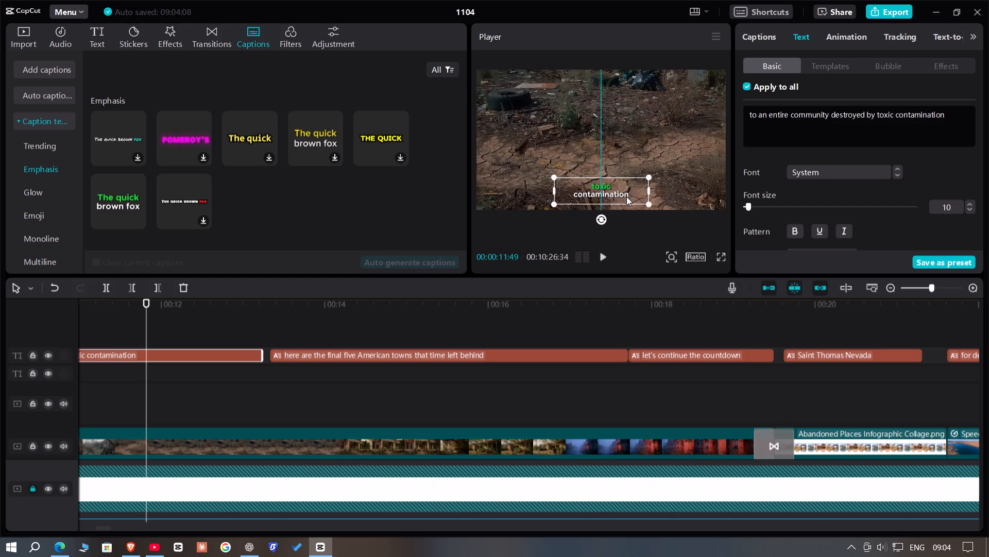
Play the intro from about 15 seconds in full screen to check the resized captions over the footage and infographic.
click(249, 331)
click(257, 318)
drag(257, 318, 445, 345)
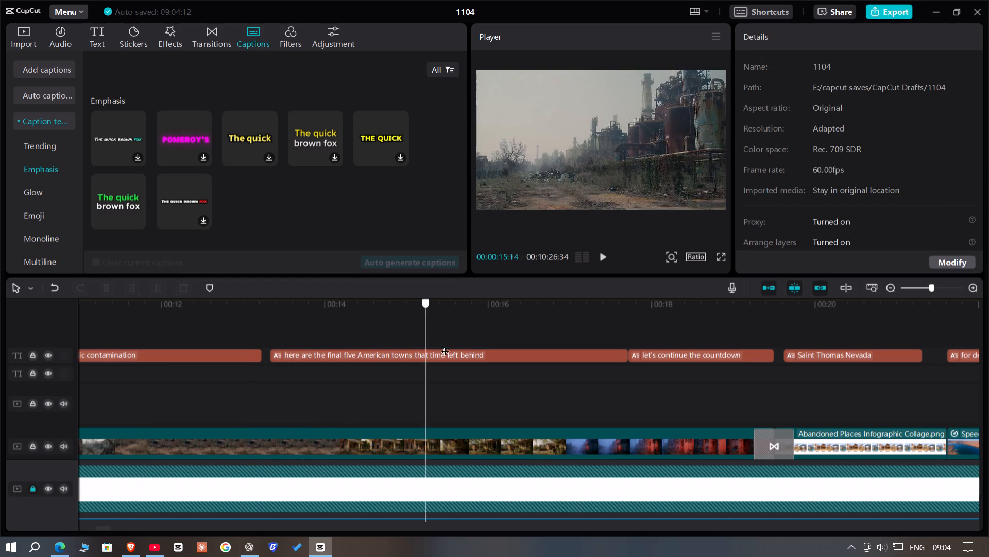
drag(445, 345, 467, 349)
key(space)
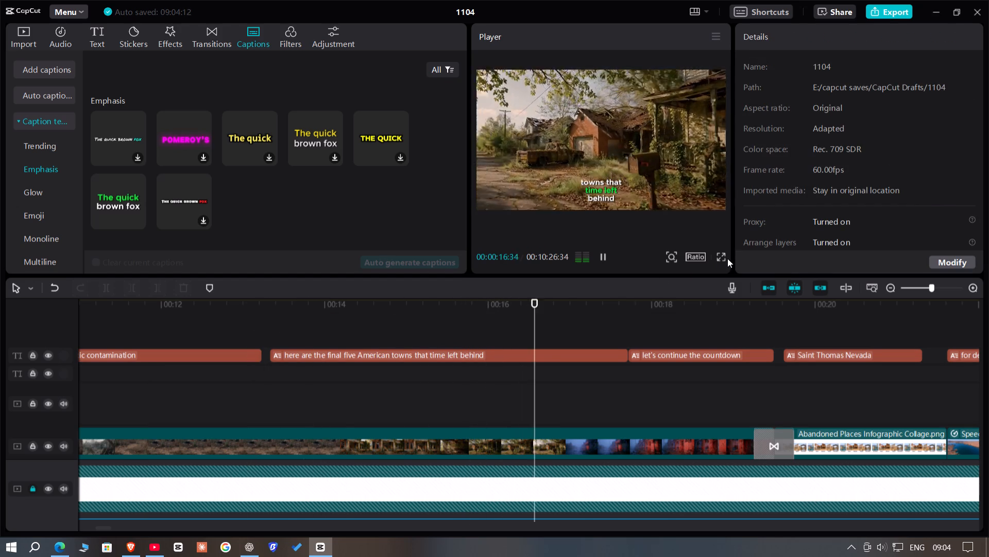
click(727, 258)
click(723, 257)
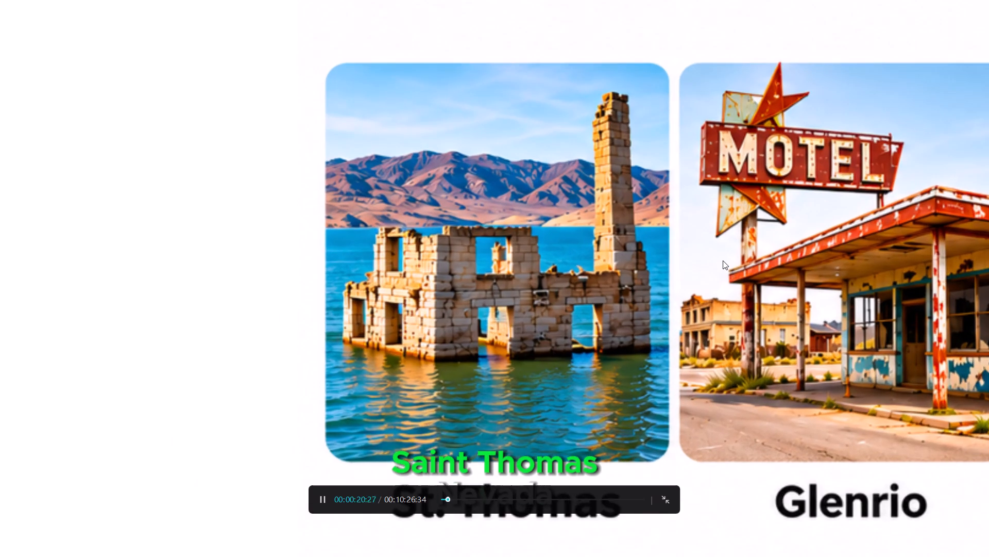
key(space)
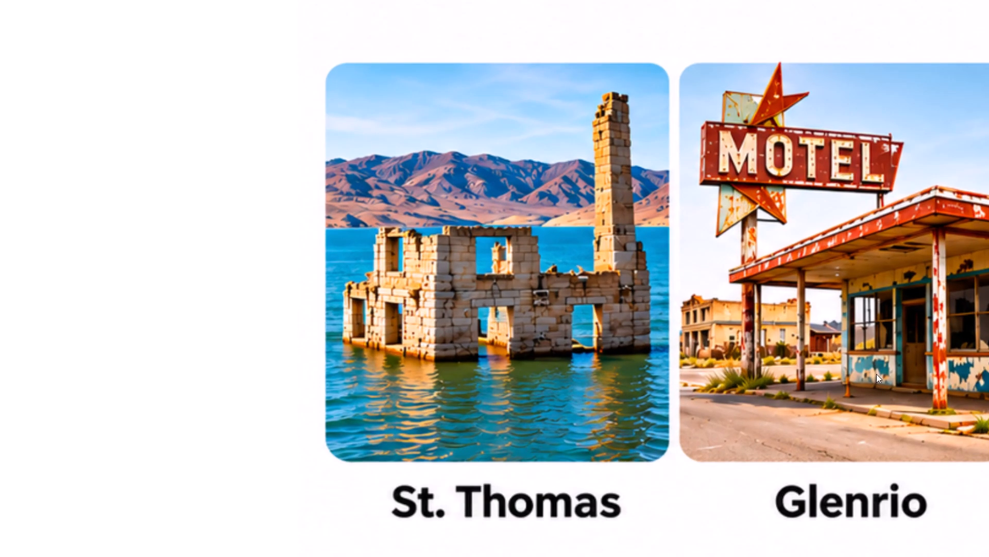
click(876, 374)
click(660, 494)
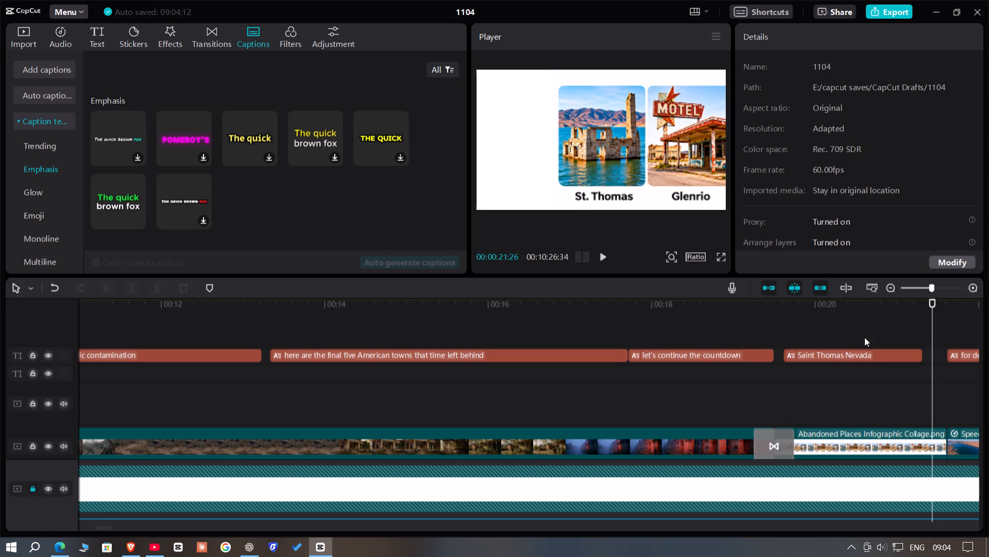
Delete the "Saint Thomas Nevada" caption over the Abandoned Places infographic collage.
click(922, 289)
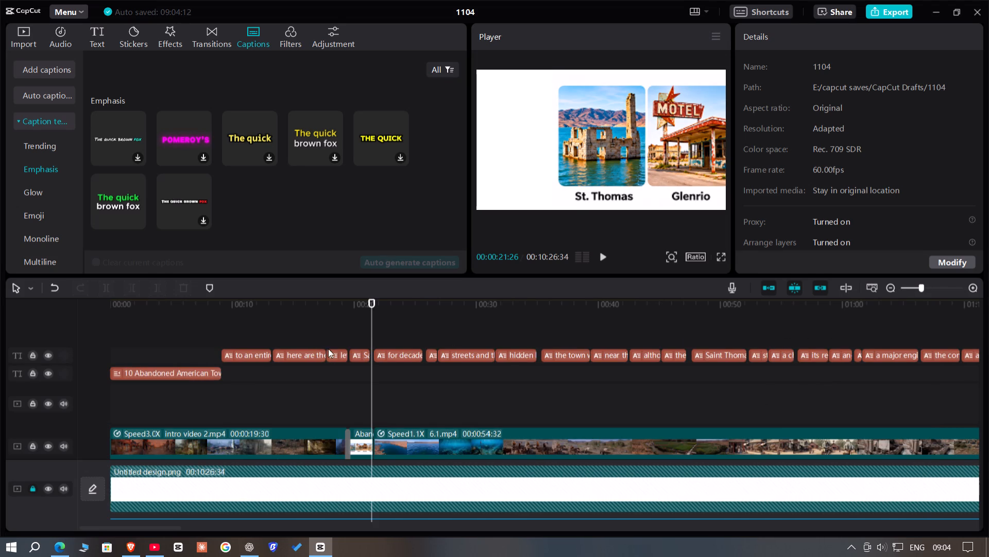
drag(359, 329, 353, 387)
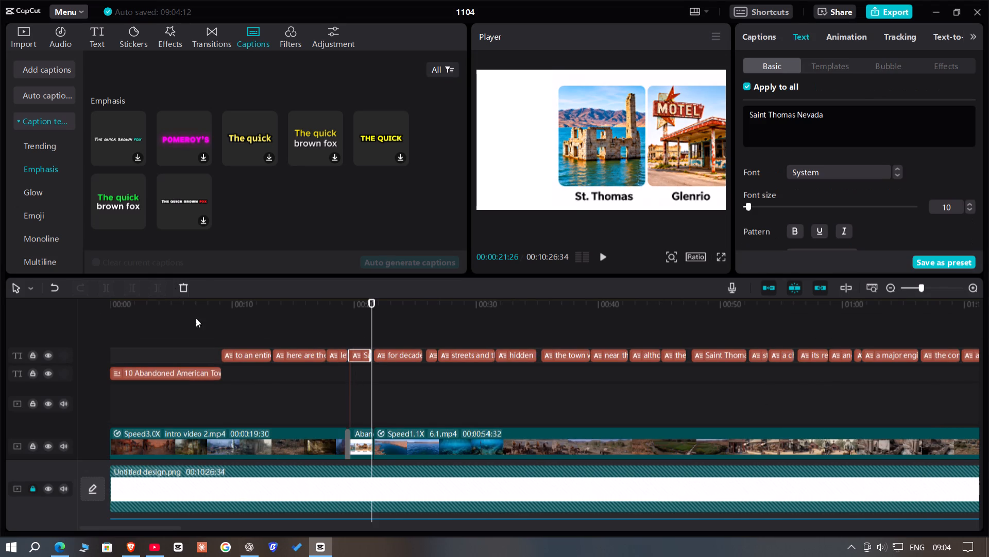
click(178, 291)
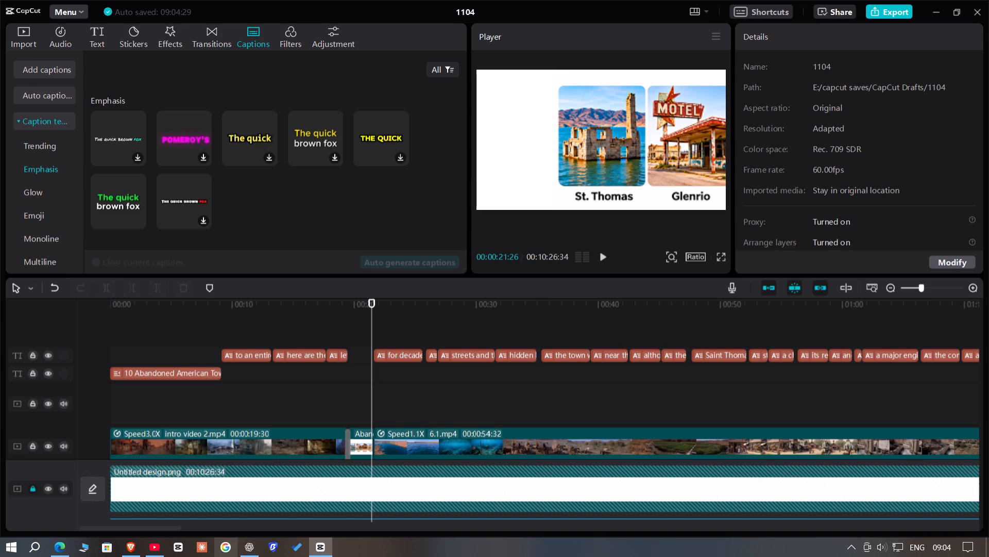
Delete the "Glenn Rio Texas and New Mexico" caption over the Abandoned Places infographic at about 2:16.
click(912, 289)
scroll(157, 476, down, 5)
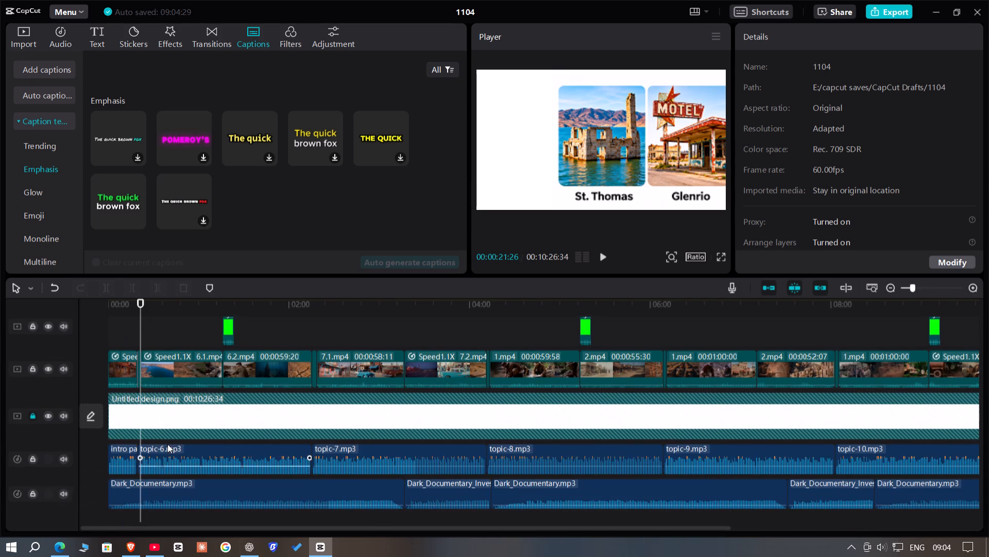
click(921, 291)
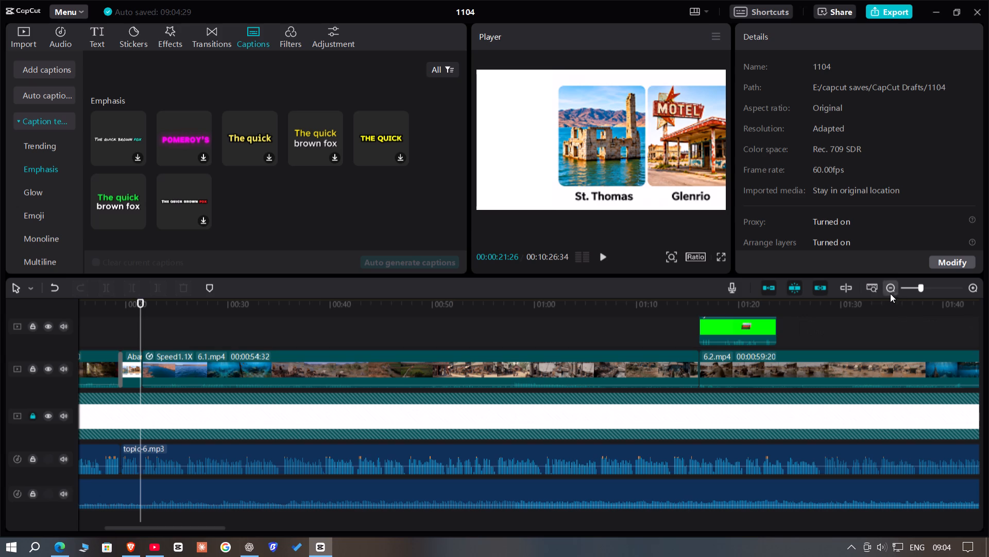
click(918, 288)
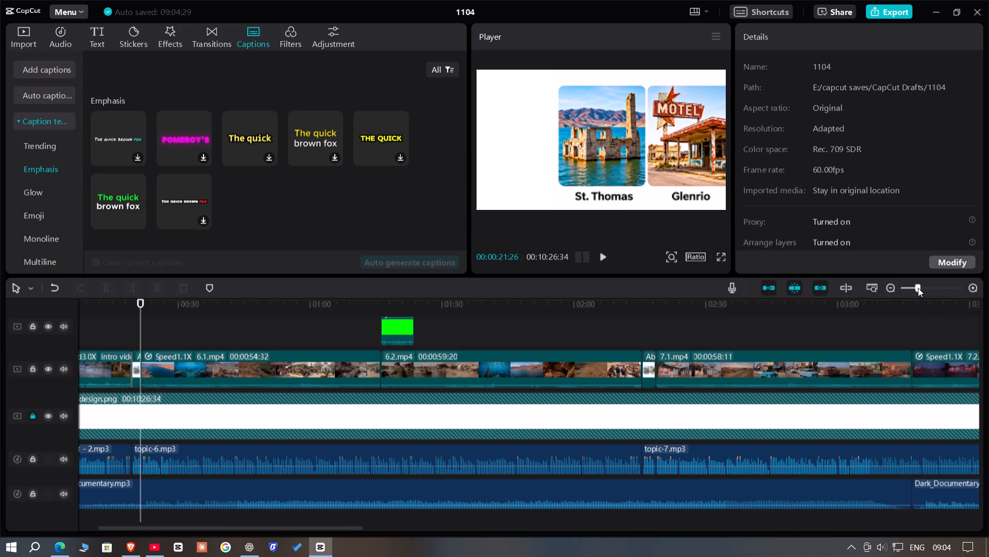
click(648, 332)
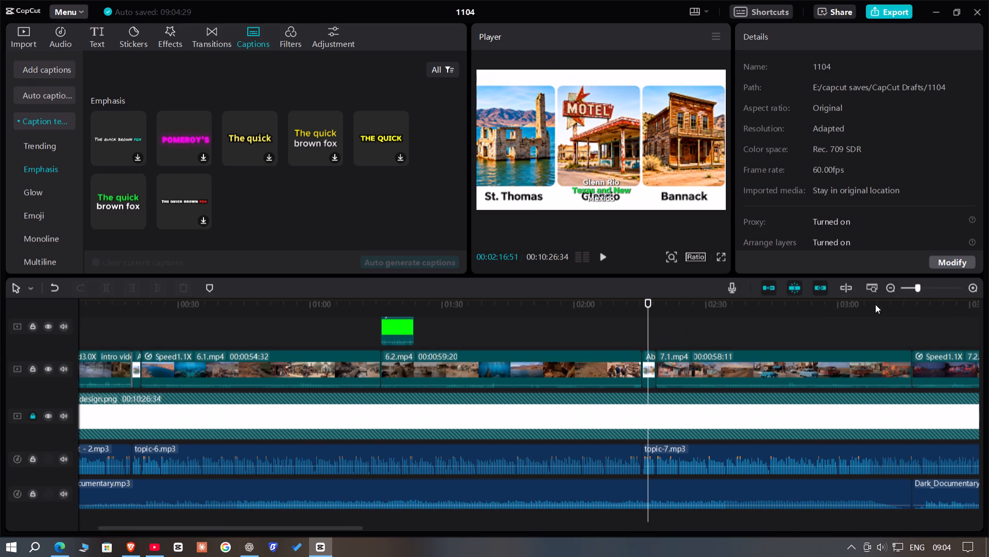
click(923, 287)
scroll(694, 351, up, 5)
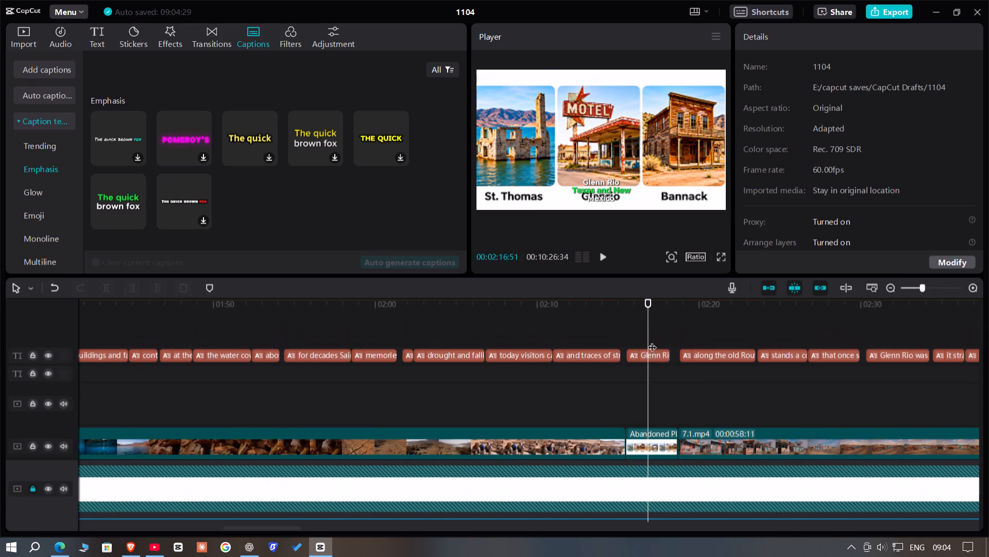
drag(663, 341, 666, 366)
drag(666, 368, 663, 378)
click(652, 350)
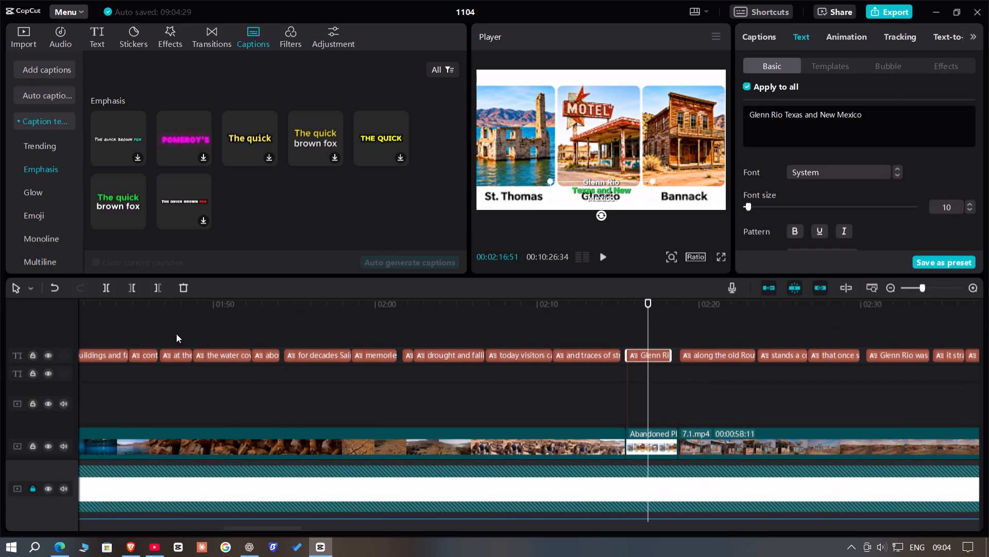
click(189, 283)
Delete the "Banic Montana" caption over the Abandoned Places infographic just before the 1862 gold discovery footage.
click(919, 288)
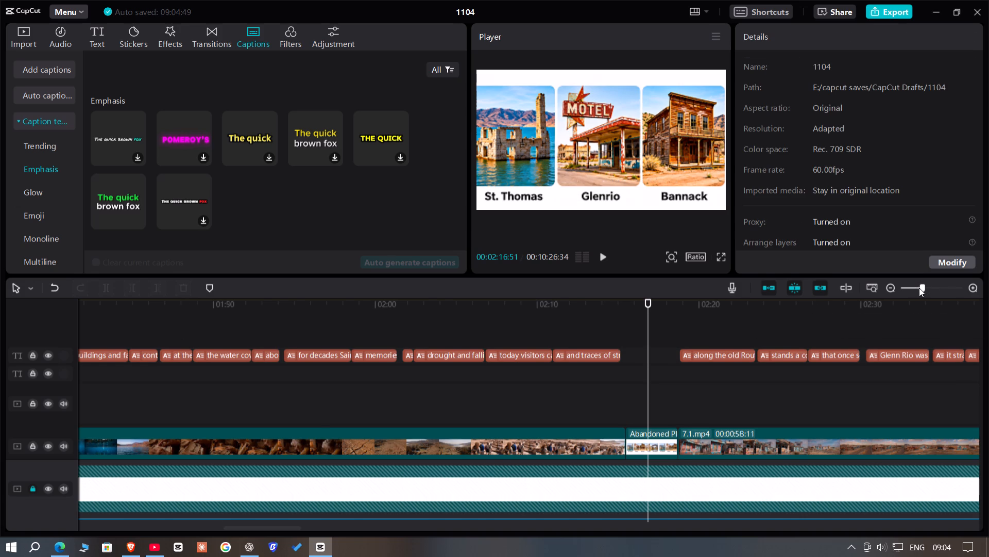
click(914, 287)
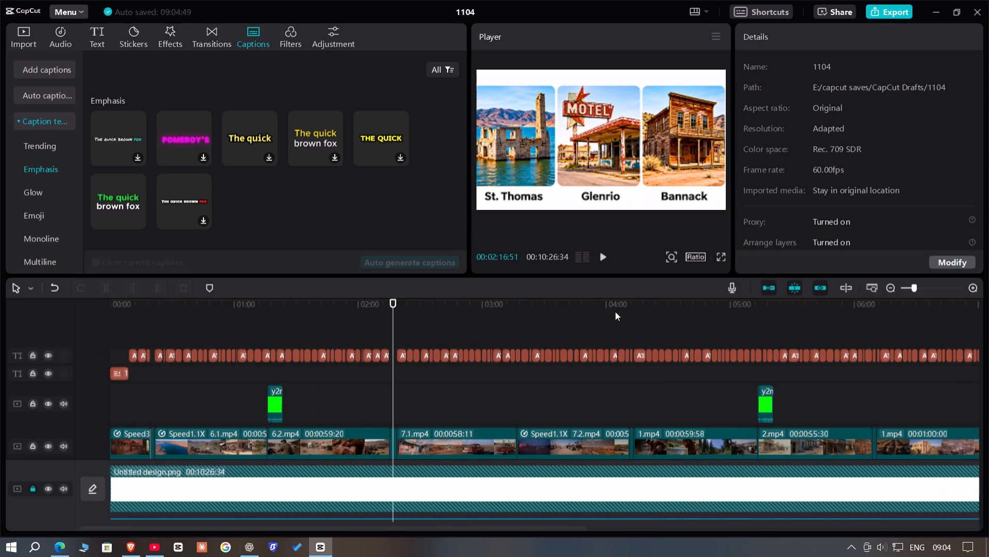
double_click(637, 310)
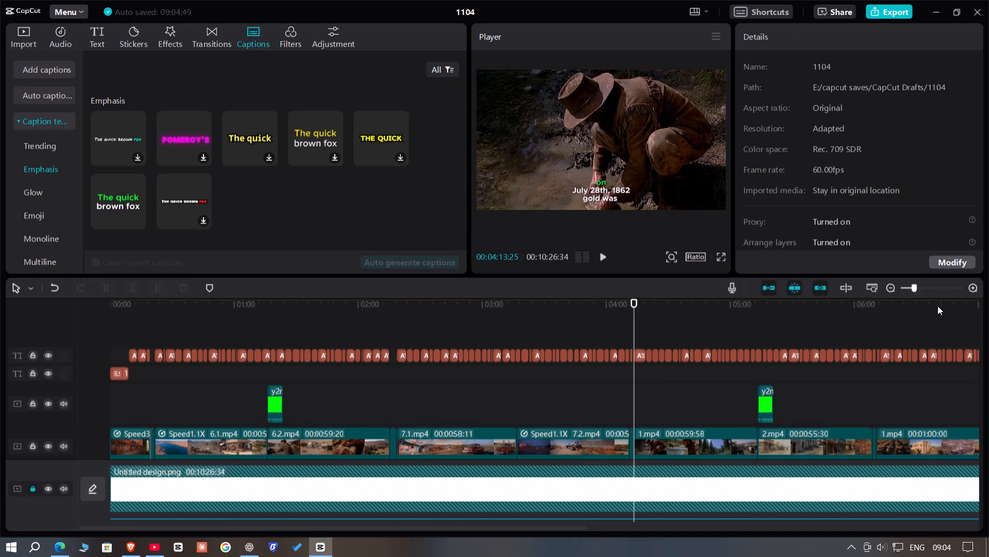
click(925, 286)
click(605, 353)
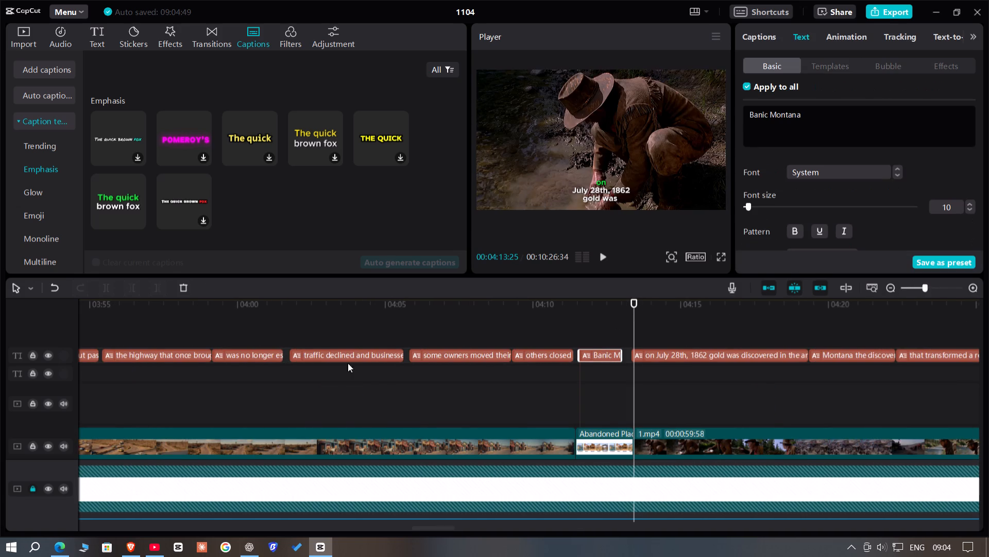
click(176, 292)
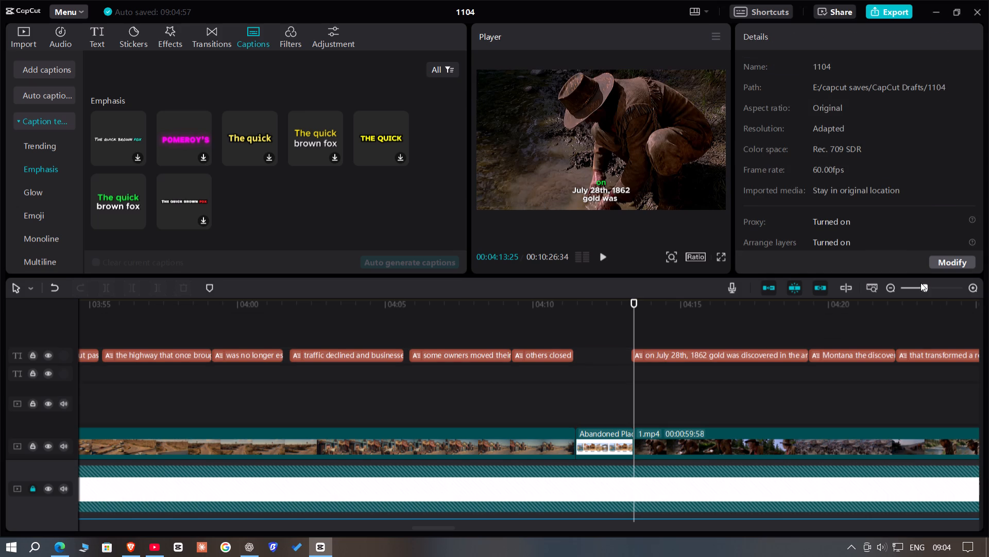
Delete the "Rialite" caption over the Abandoned Places infographic at about 6:09.
click(920, 289)
click(811, 309)
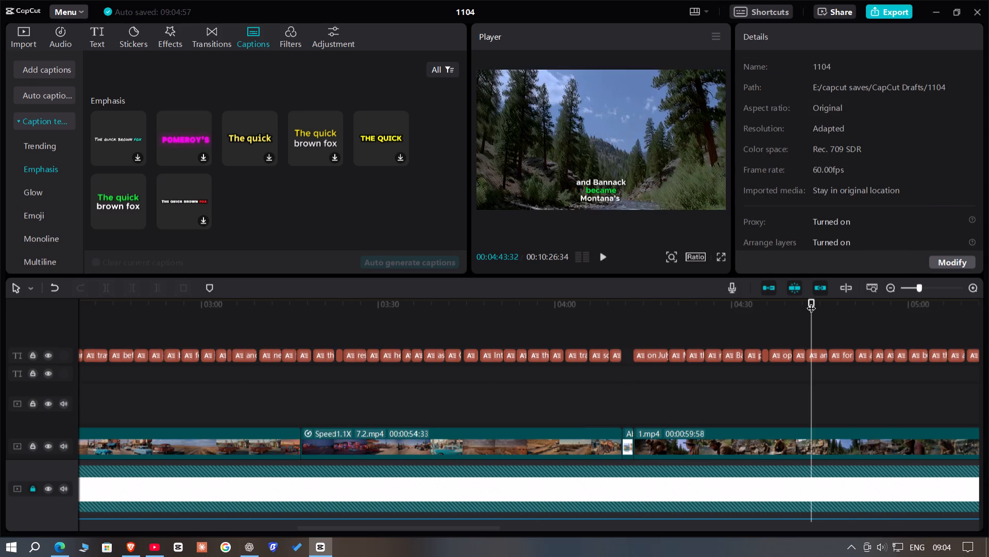
drag(811, 302, 826, 306)
drag(840, 310, 774, 325)
drag(768, 324, 744, 321)
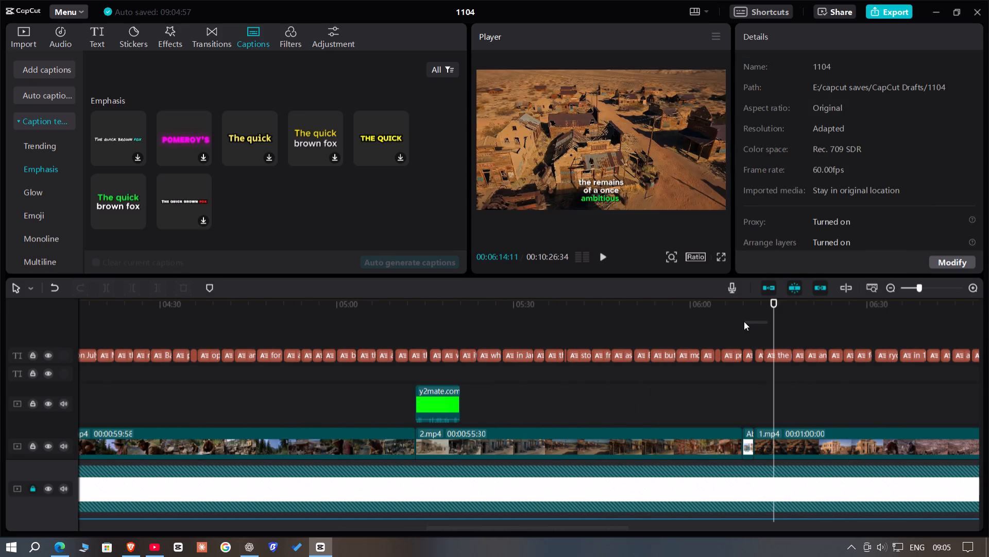
click(744, 321)
click(748, 310)
click(924, 287)
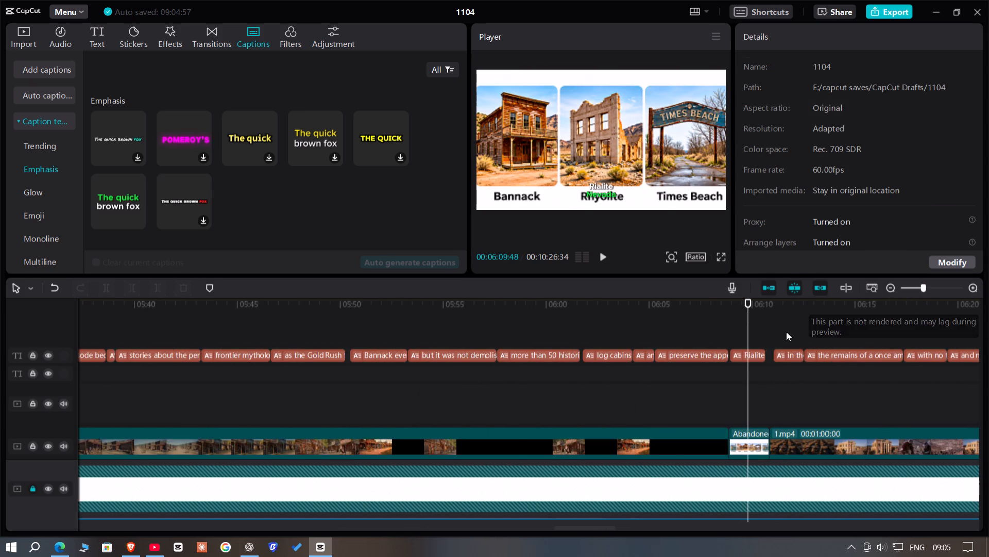
click(752, 357)
click(185, 294)
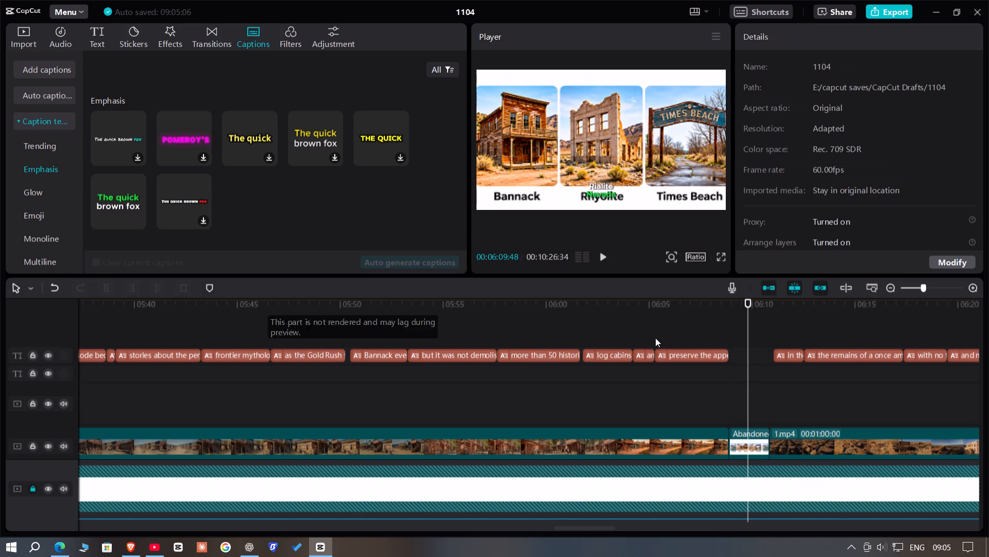
Delete the "times beach" caption over the Abandoned Places infographic at about 8:03.
click(915, 287)
click(831, 310)
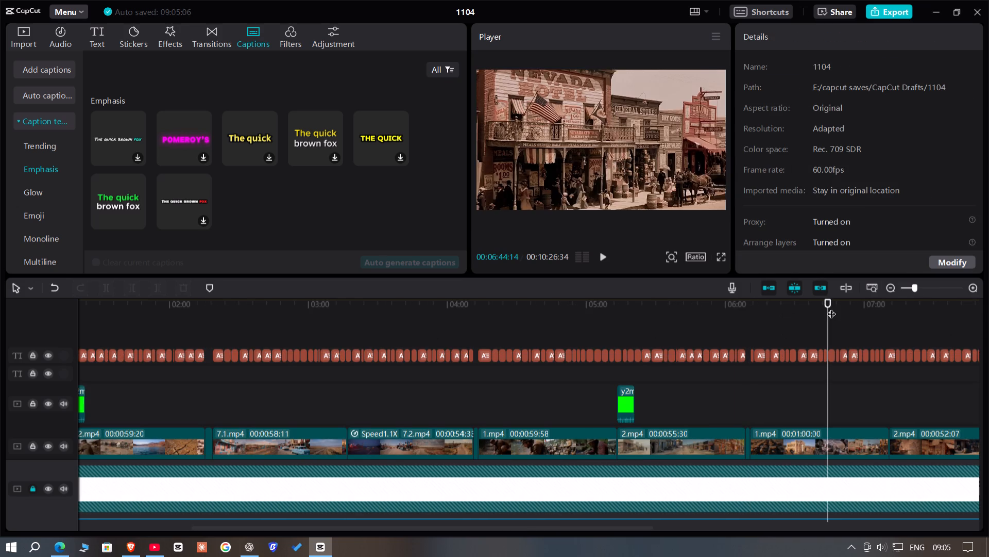
drag(831, 307, 988, 316)
drag(988, 316, 879, 313)
drag(786, 314, 835, 331)
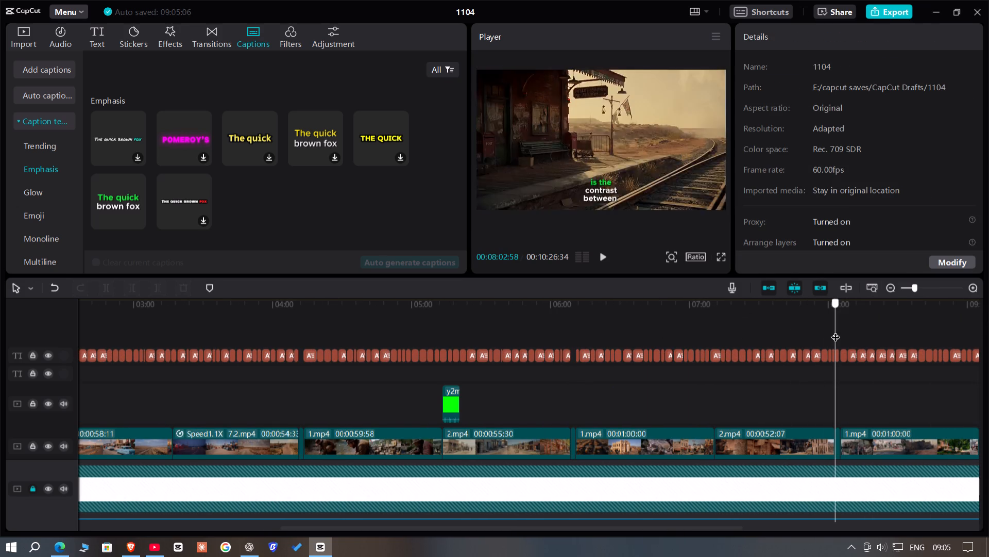
drag(835, 331, 836, 331)
click(922, 287)
click(925, 288)
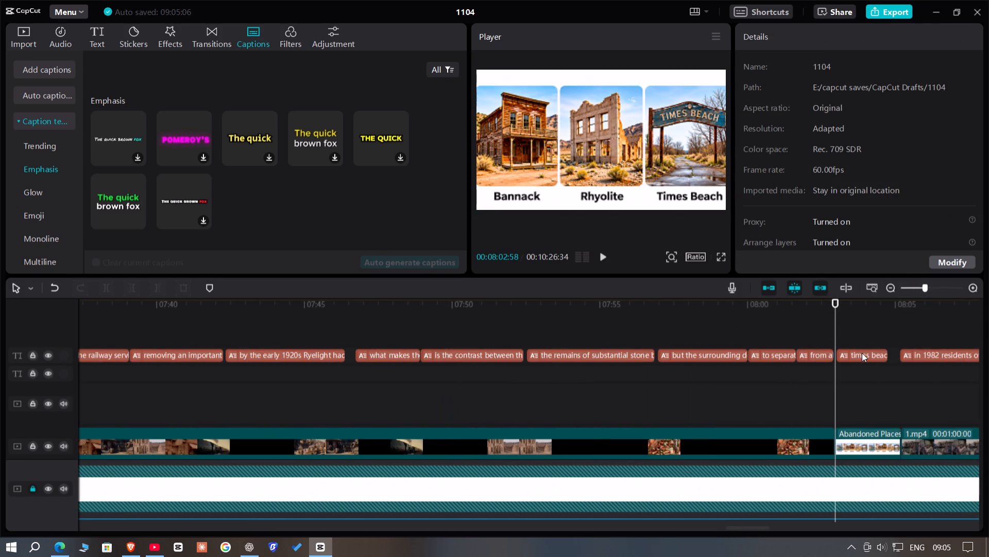
click(862, 355)
click(181, 288)
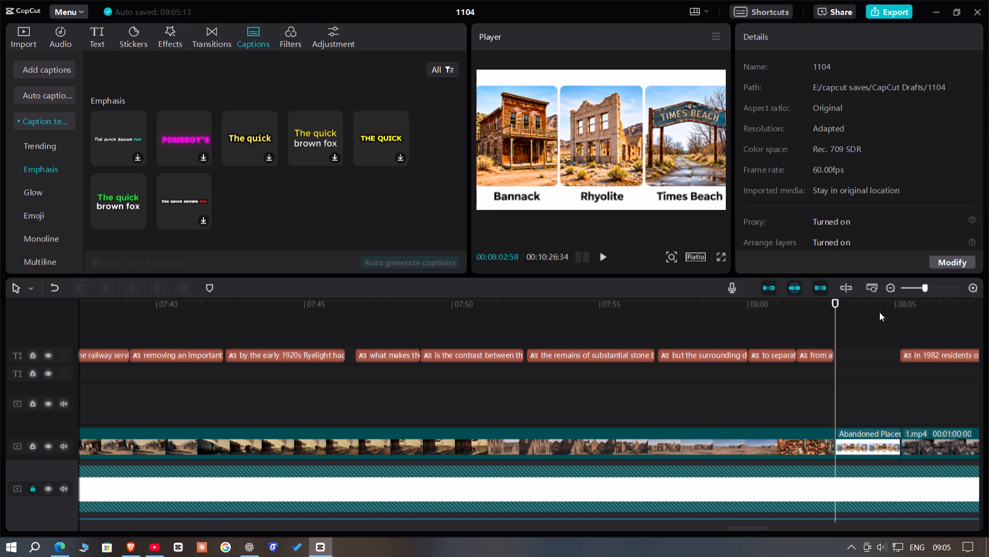
Skim the whole timeline through to the outro for remaining captions that clash with on-screen text.
click(921, 290)
click(897, 301)
drag(897, 302, 910, 309)
drag(949, 316, 988, 318)
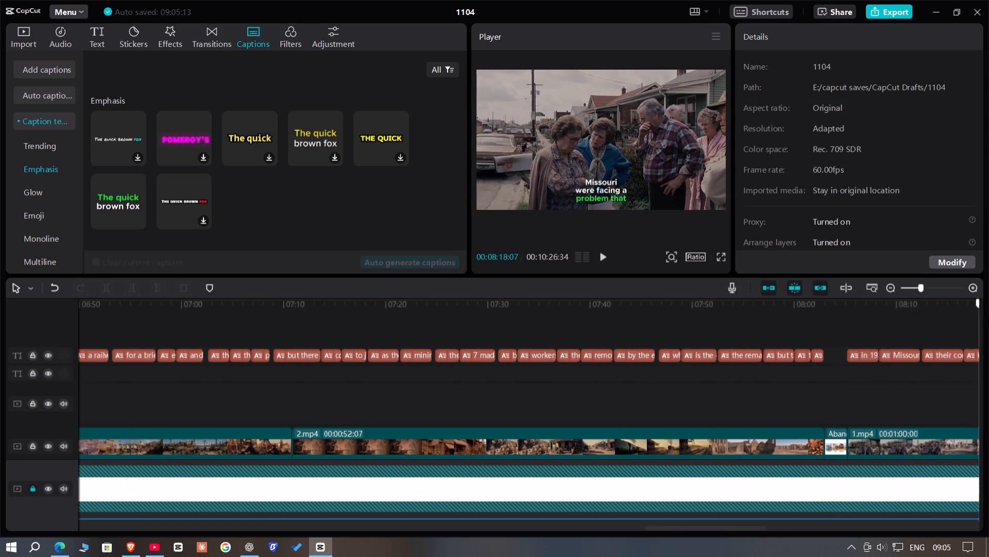
drag(988, 318, 872, 323)
double_click(916, 289)
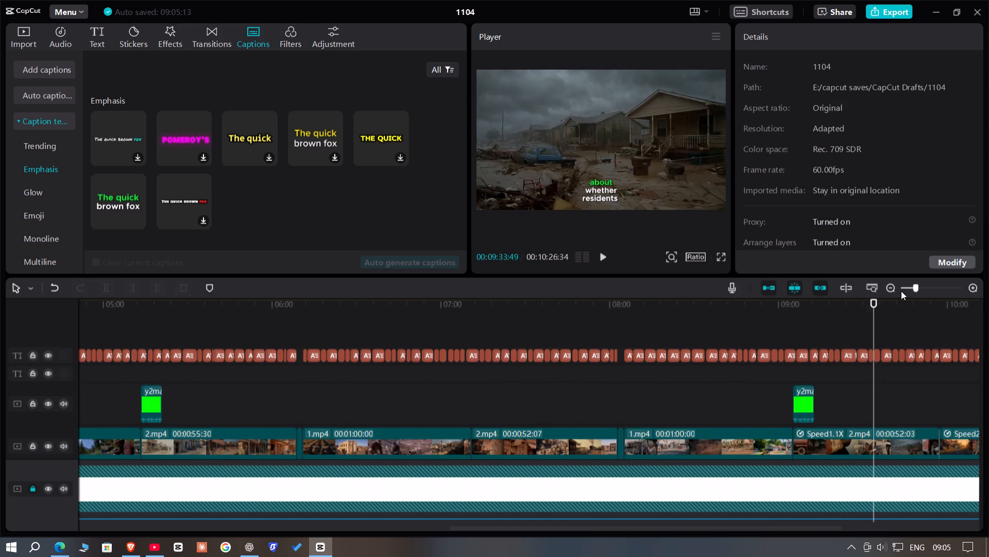
drag(875, 306, 601, 331)
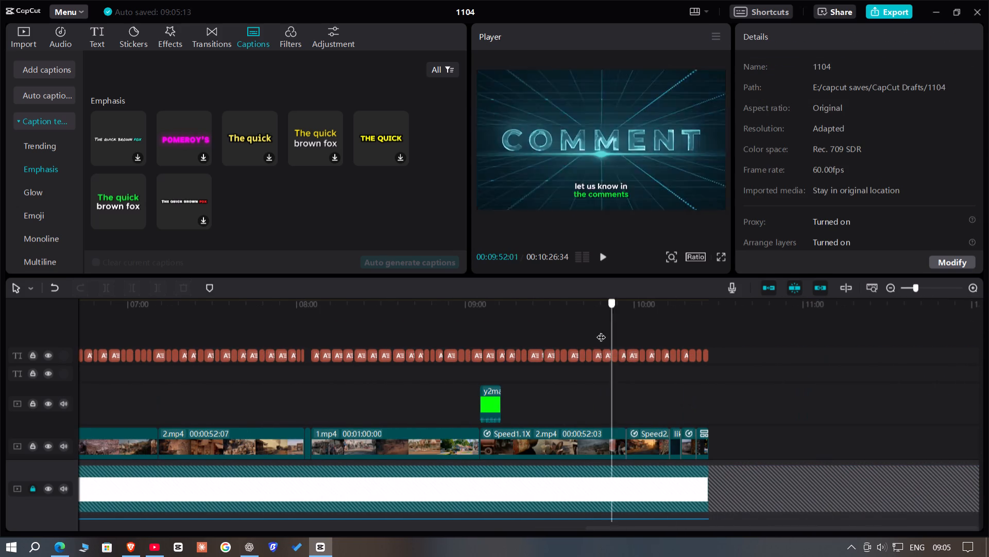
drag(601, 331, 120, 413)
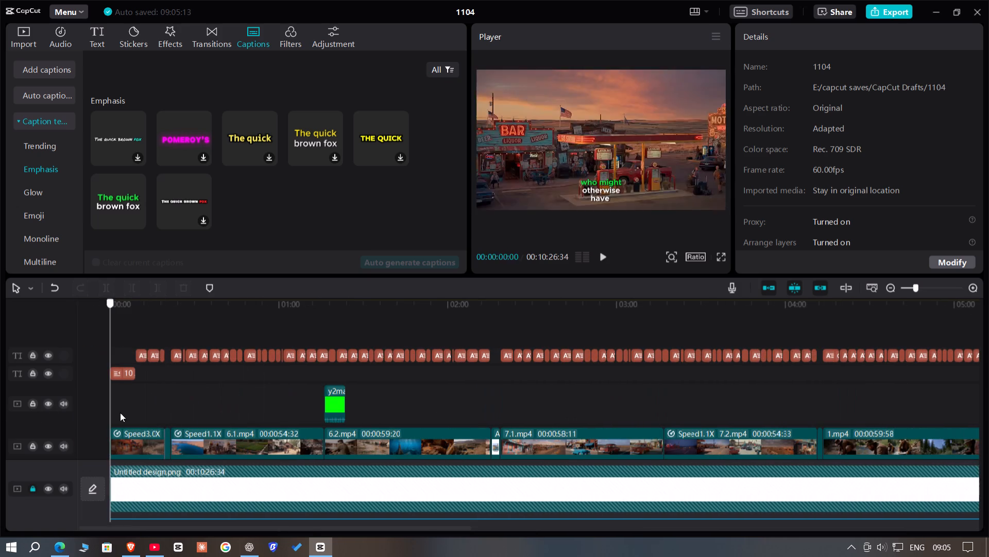
drag(120, 413, 787, 417)
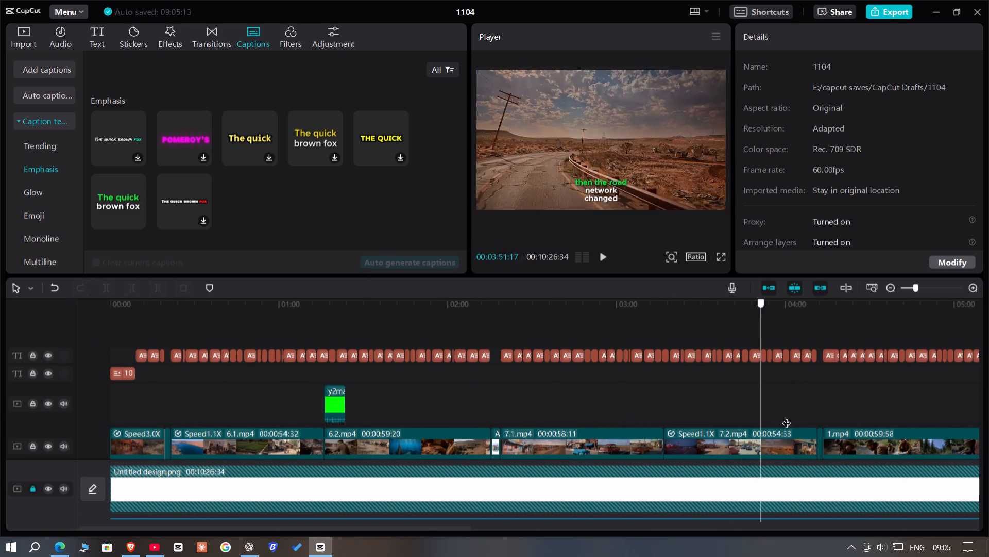
drag(787, 417, 569, 466)
drag(569, 466, 615, 483)
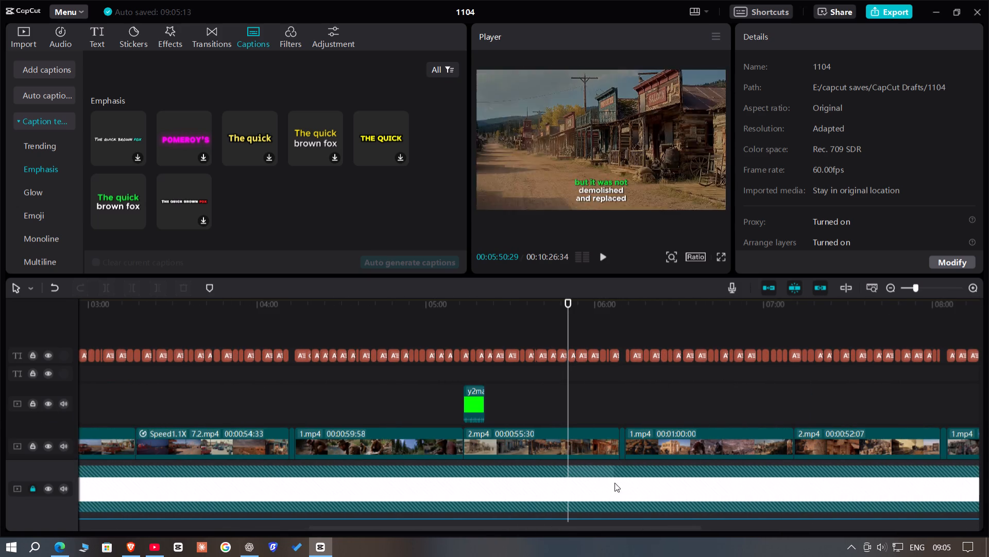
drag(615, 483, 698, 486)
click(712, 407)
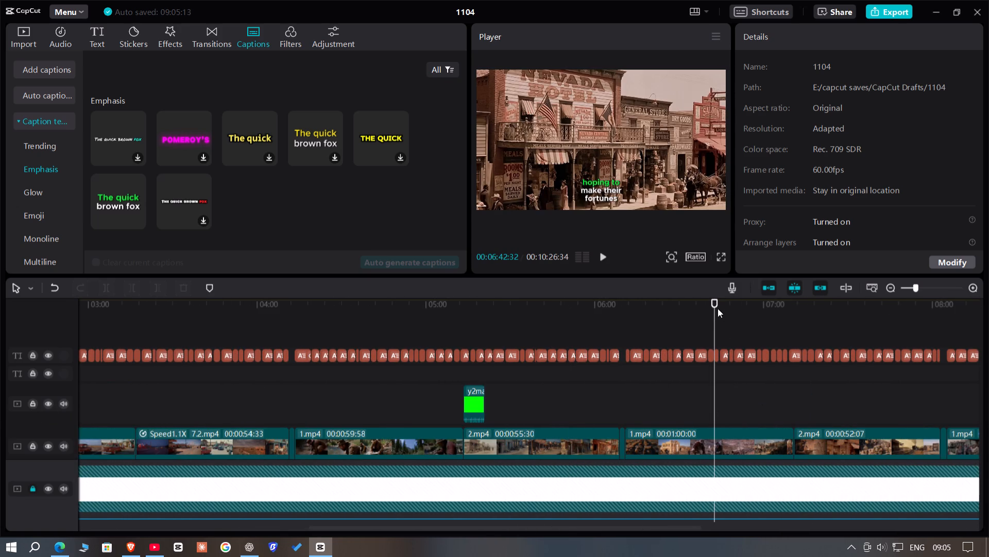
click(716, 306)
drag(718, 306, 970, 339)
drag(860, 339, 725, 341)
click(725, 341)
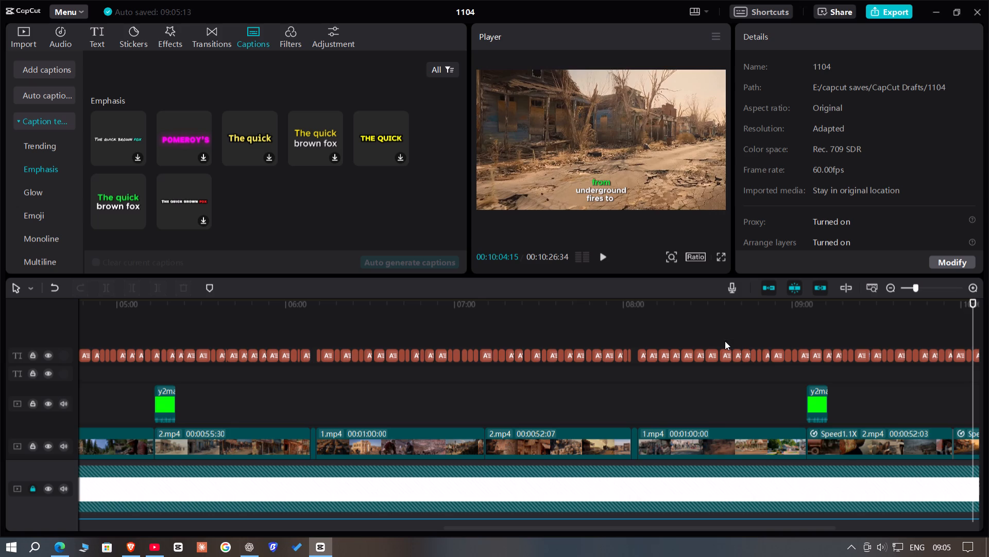
double_click(722, 311)
drag(722, 311, 988, 332)
drag(927, 332, 745, 338)
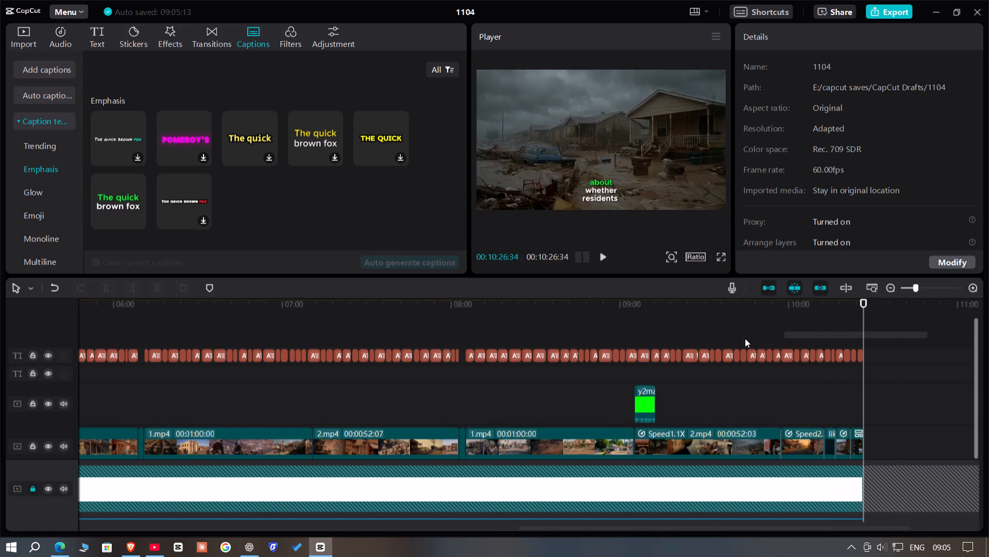
drag(745, 338, 741, 340)
click(741, 340)
double_click(769, 322)
drag(770, 322, 784, 330)
key(space)
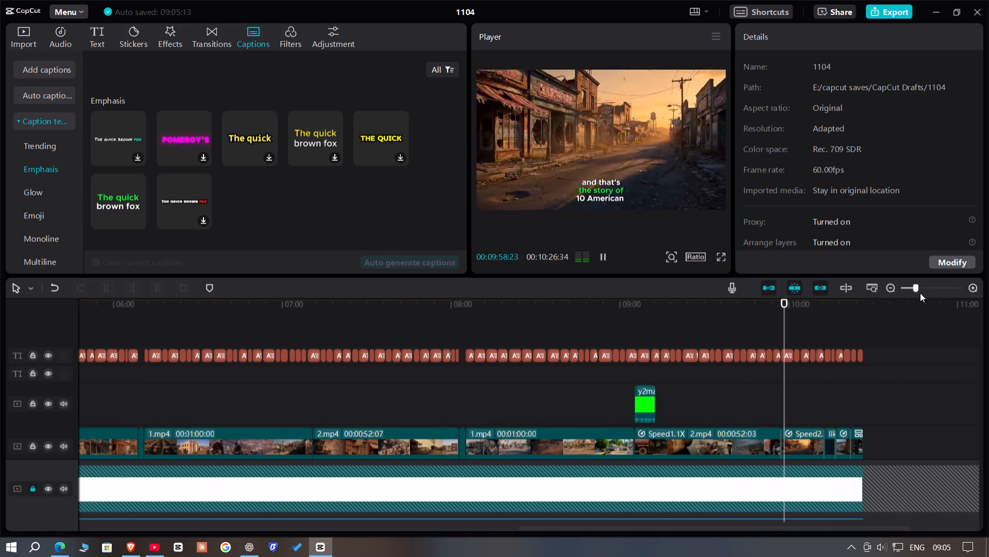
Delete the two captions starting "which" and "let us know" over the like-124058 comment animation in the outro.
click(853, 313)
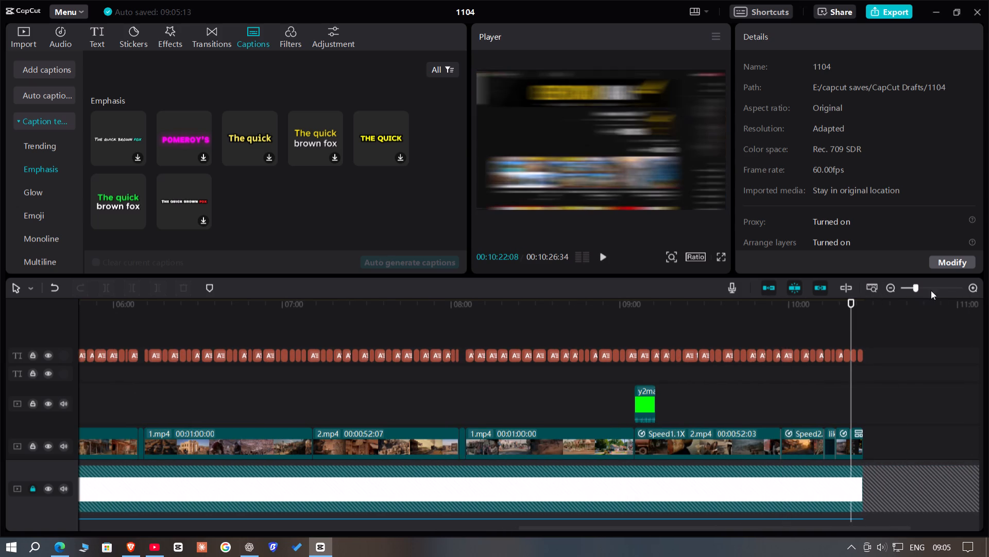
click(923, 287)
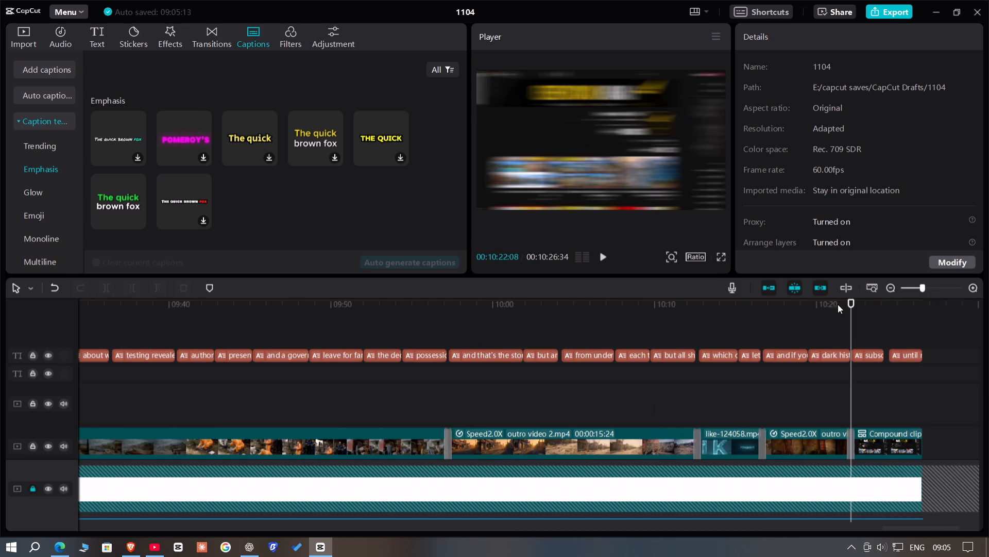
drag(713, 335, 752, 372)
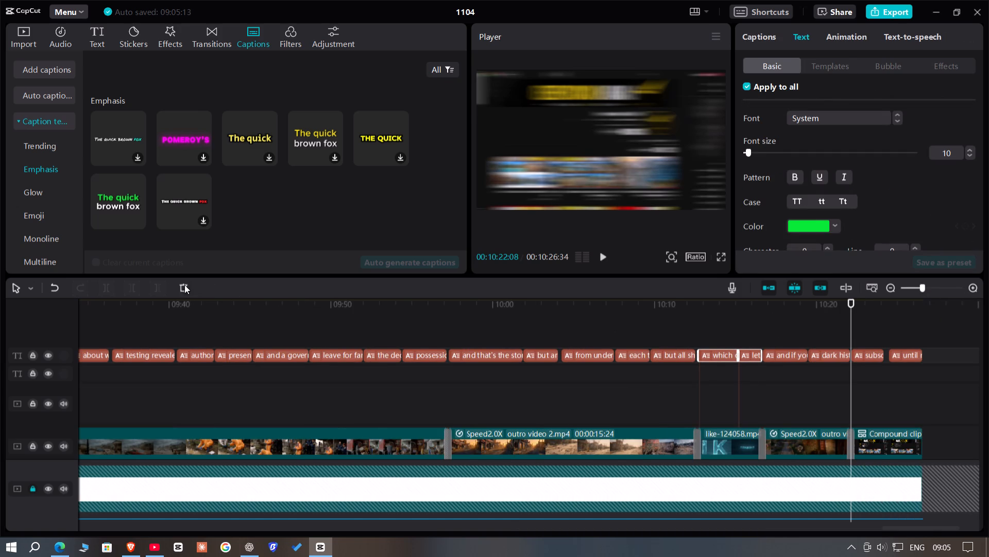
click(181, 284)
Delete the closing "until next time stay curious" caption over the end-screen compound clip.
drag(895, 333, 920, 377)
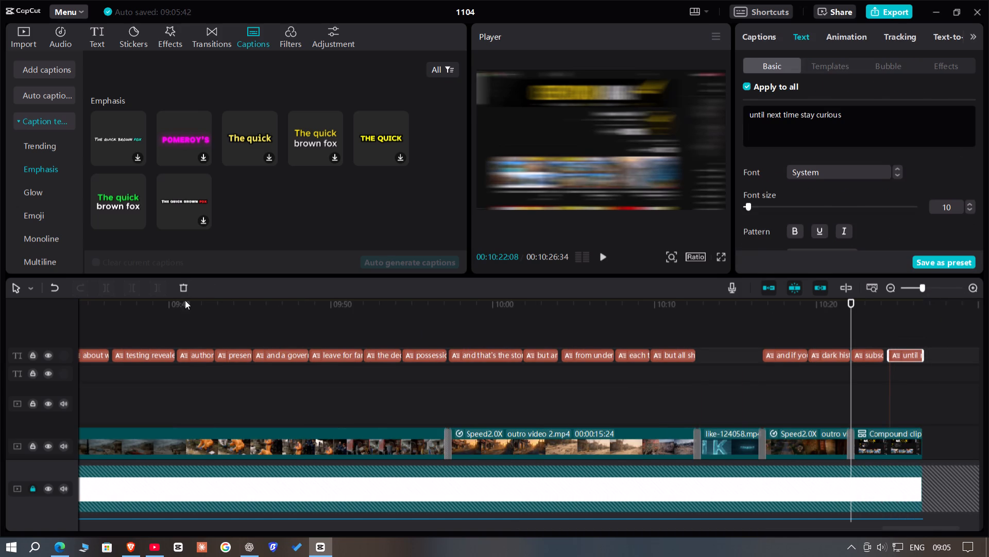
click(191, 285)
Play the outro from just before the comment animation to check it without captions.
click(680, 326)
key(space)
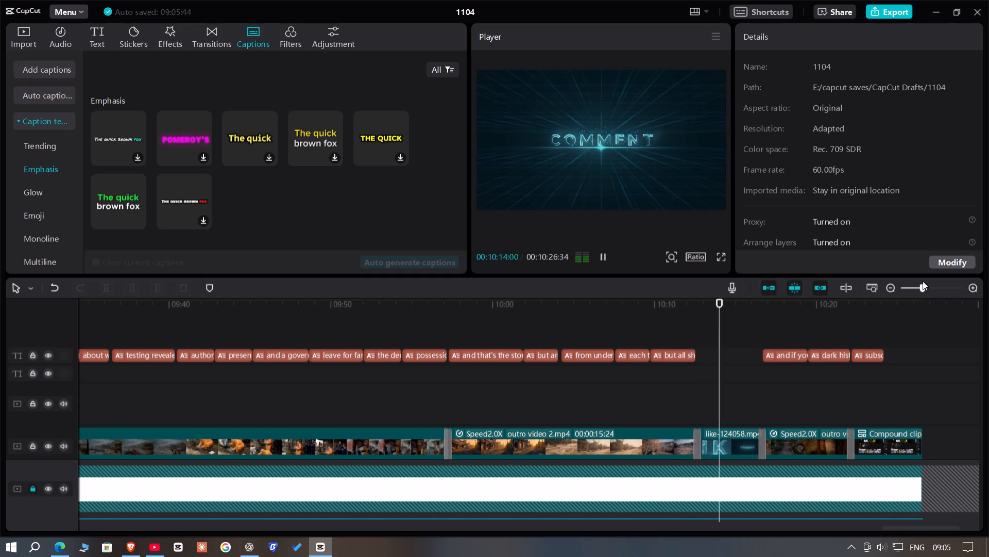
click(909, 296)
click(908, 287)
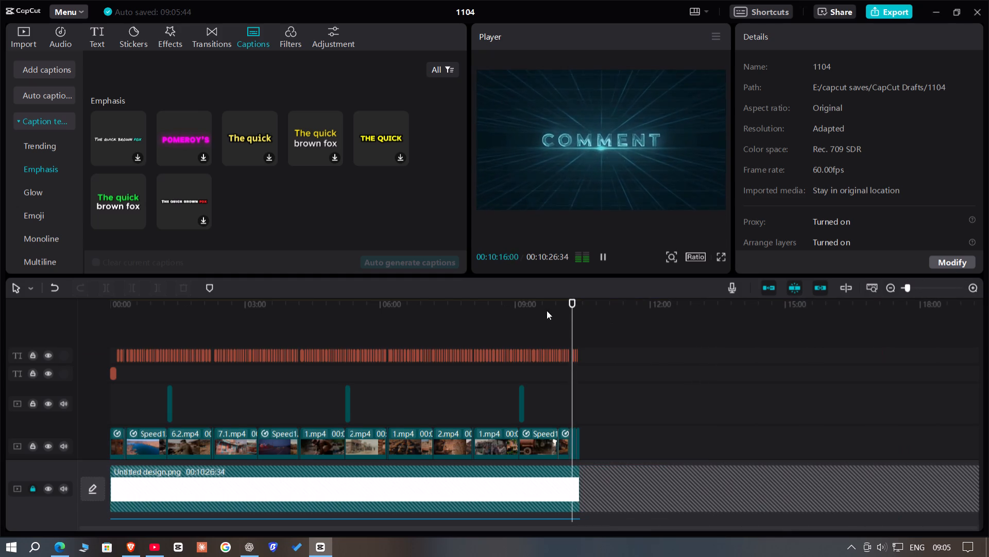
Set the volume of all voice-over clips, from the intro through topic-6 to topic-10 and the outro, to 5.0 dB.
double_click(576, 305)
drag(587, 316, 677, 334)
click(677, 334)
scroll(659, 405, down, 5)
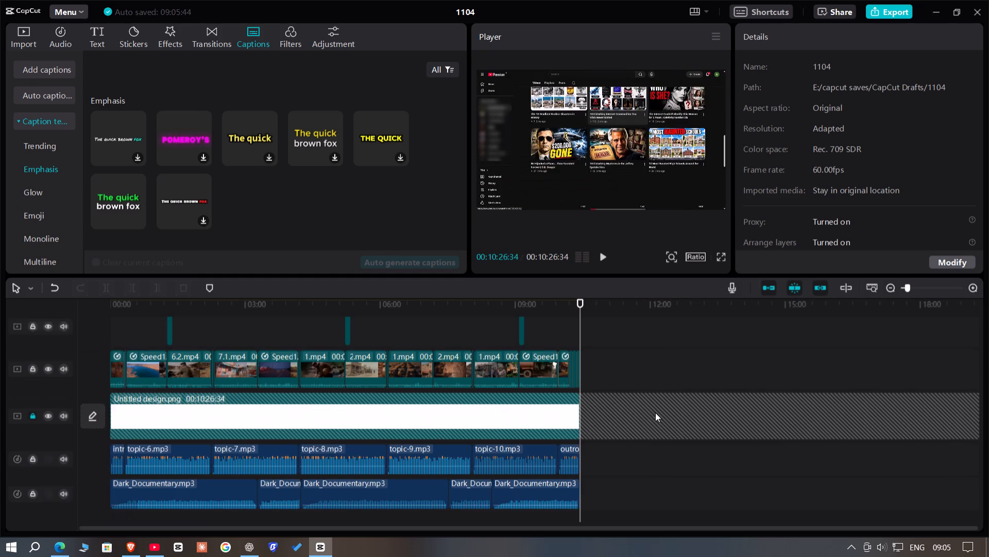
scroll(655, 413, down, 2)
drag(631, 439, 585, 439)
drag(560, 439, 536, 439)
drag(475, 439, 105, 440)
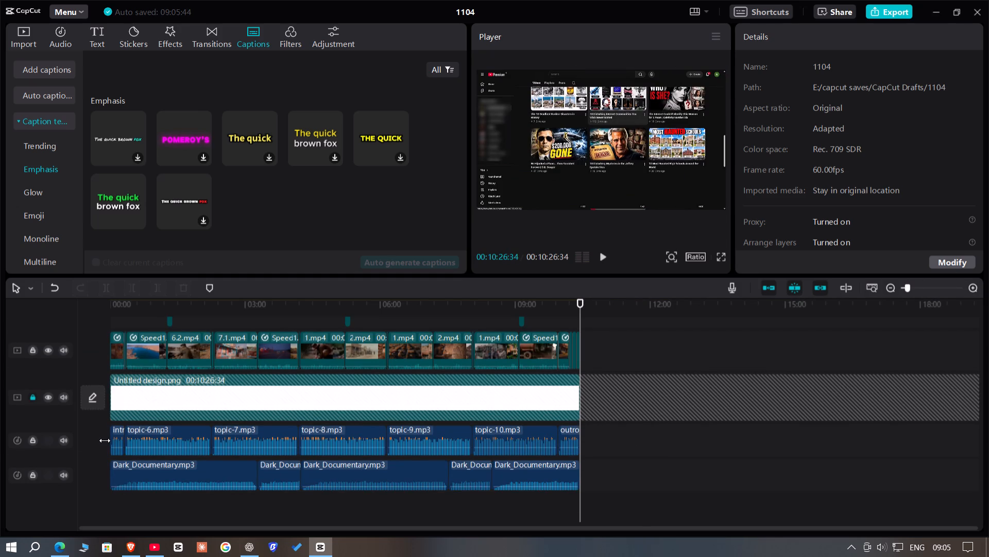
drag(105, 440, 104, 441)
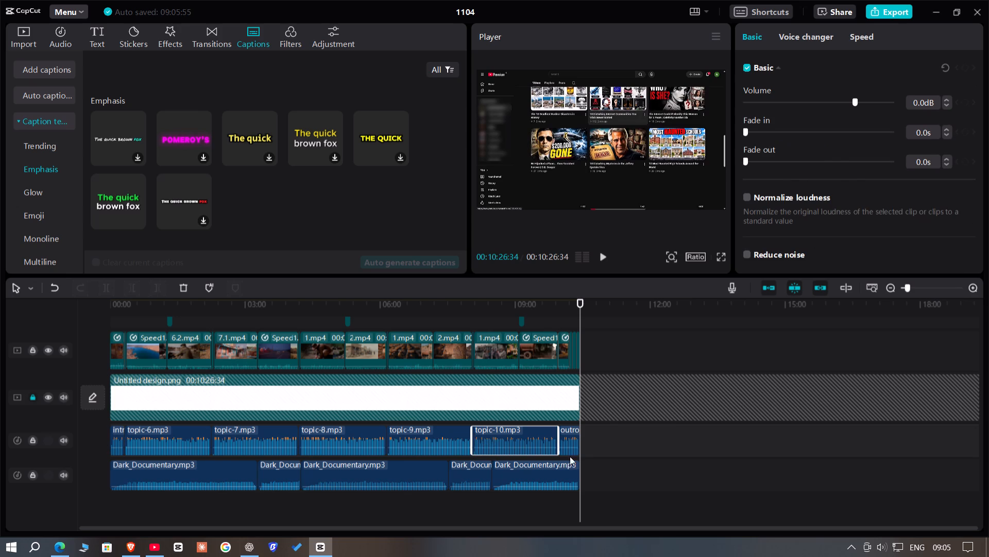
double_click(588, 440)
click(612, 440)
drag(612, 440, 114, 436)
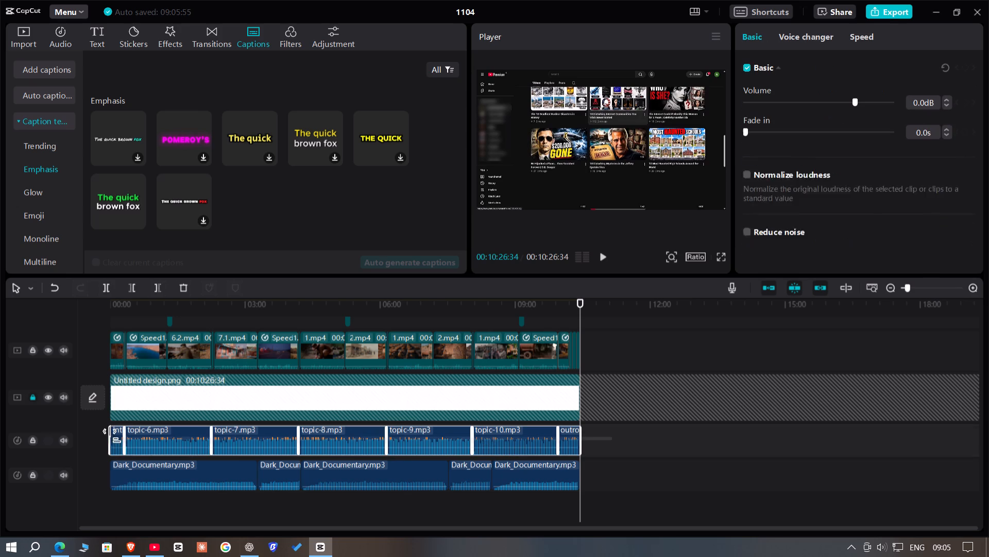
drag(114, 436, 97, 436)
click(861, 101)
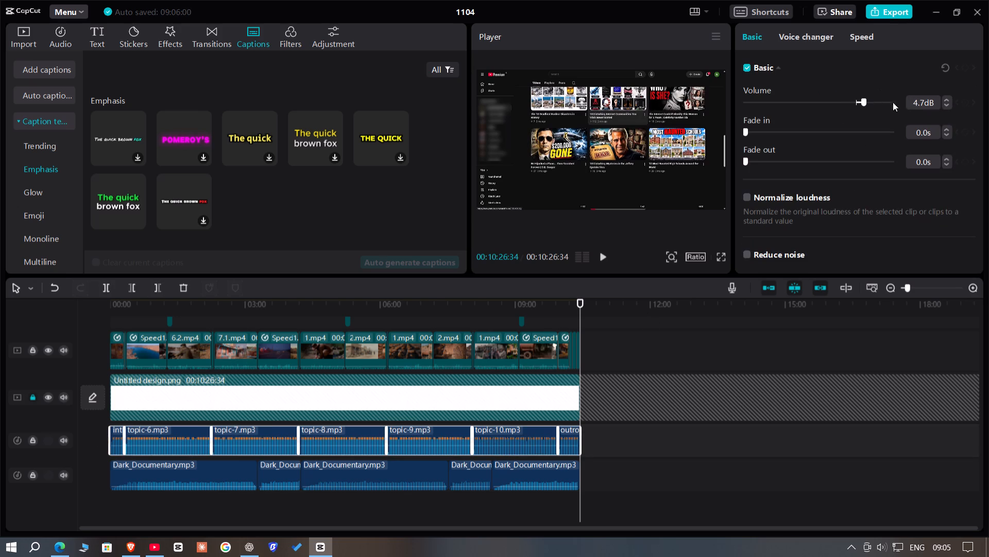
triple_click(945, 99)
click(689, 480)
Export the finished video under the name "TOP 5 TOWN !! FINAL", keeping the existing export settings.
scroll(650, 440, up, 10)
scroll(141, 436, down, 13)
scroll(303, 453, up, 4)
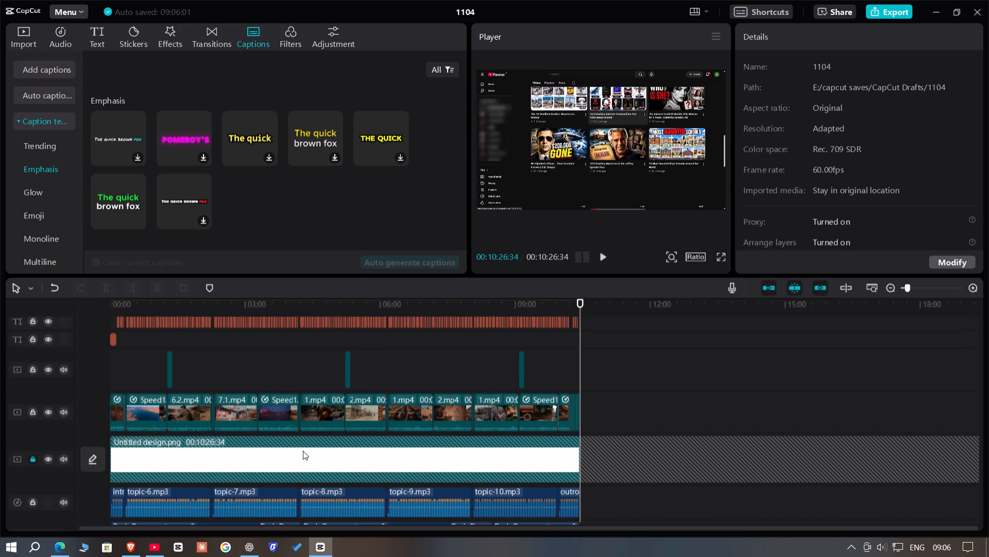
click(898, 14)
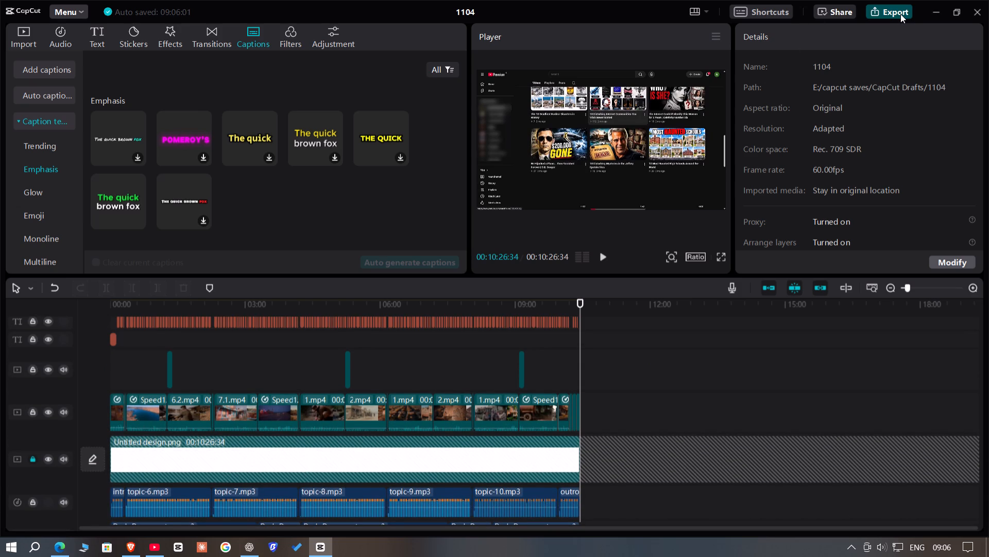
drag(642, 100, 457, 86)
key(BackSpace)
text(TOP 5 TPW)
key(BackSpace)
key(BackSpace)
text(OWN !!)
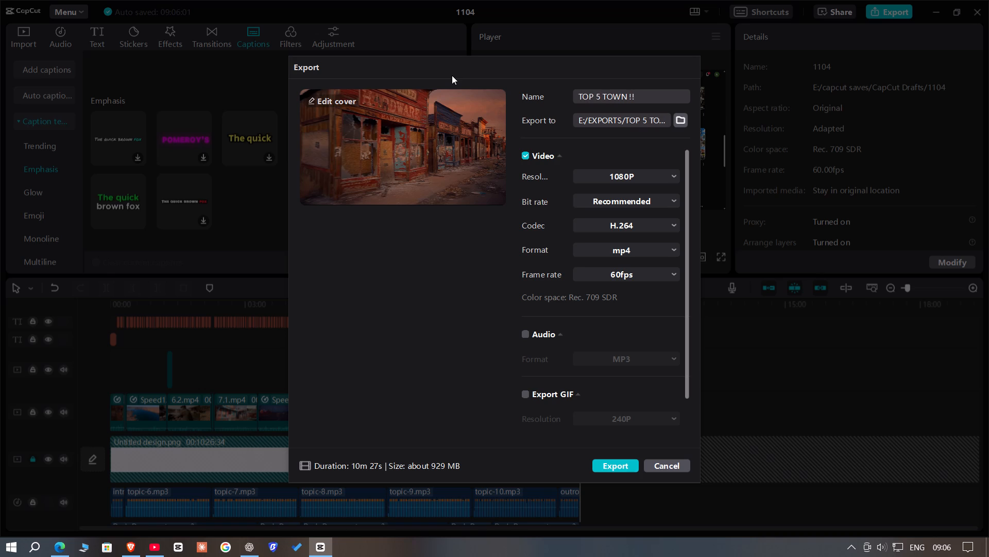
key(space)
text(FINA;)
key(BackSpace)
key(l)
key(Return)
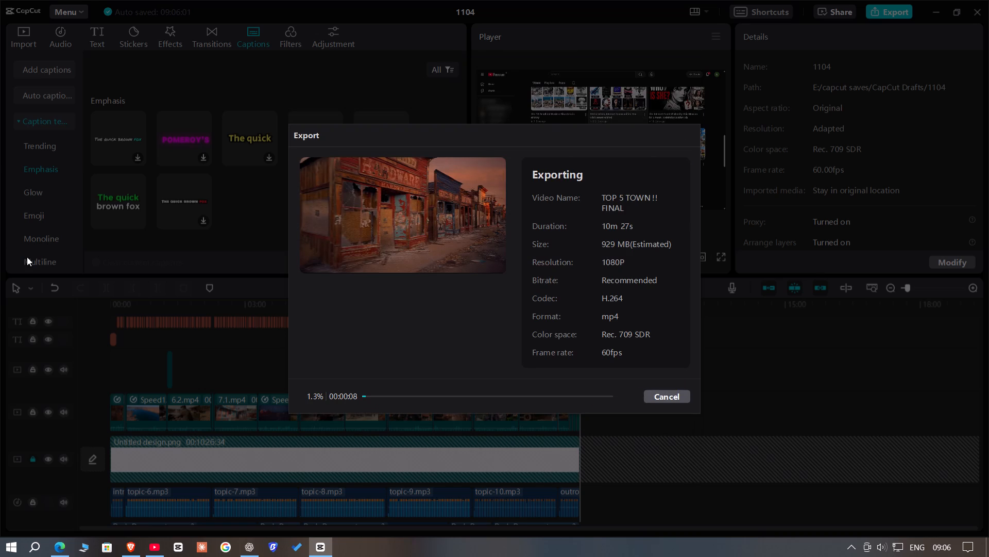
Switch to YouTube and play the recommended video "INDIAN ARMED FORCES - edit".
click(155, 550)
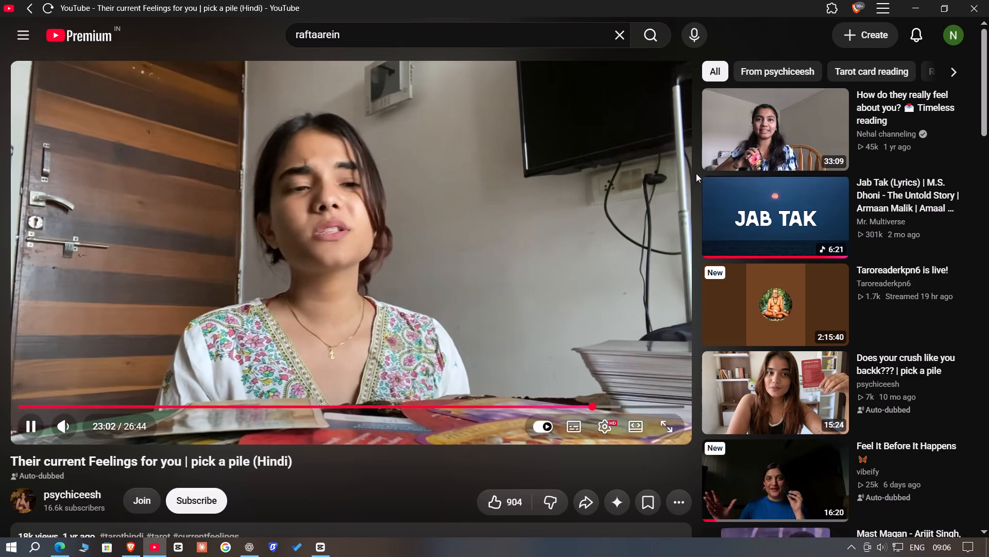
scroll(754, 253, down, 5)
scroll(805, 260, down, 2)
click(780, 195)
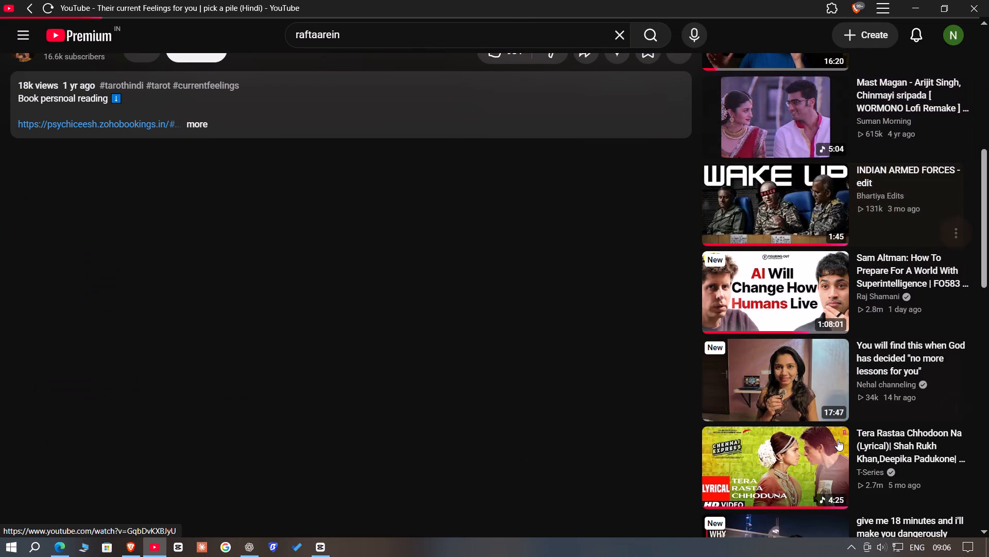
Raise the system headphone volume to 41.
click(880, 556)
scroll(873, 547, up, 2)
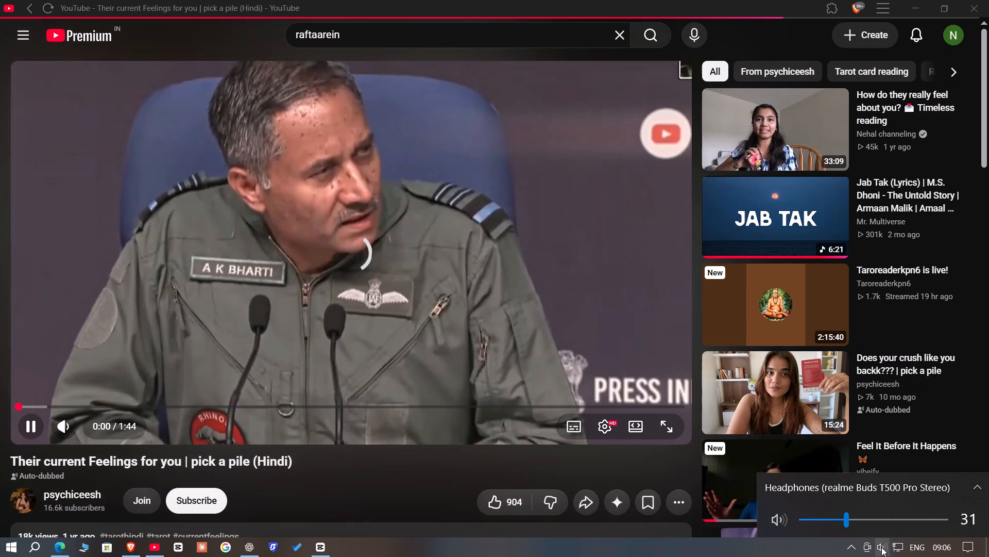
scroll(882, 519, up, 4)
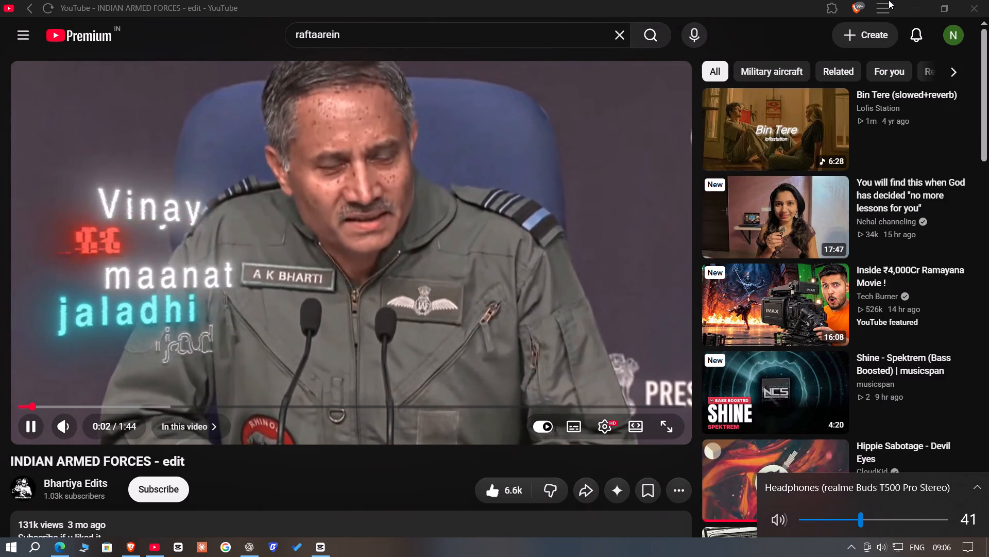
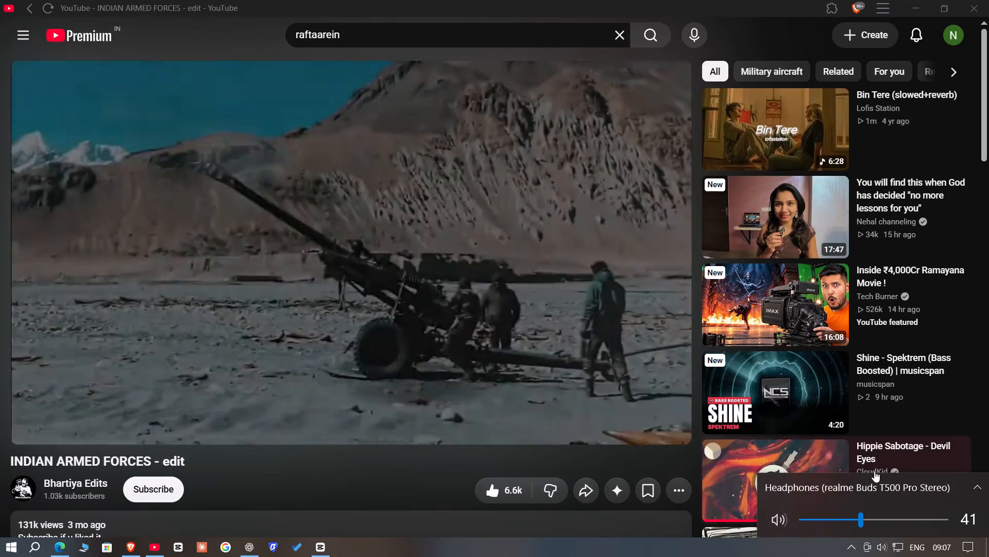
Minimise the YouTube window and return to CapCut to check the export progress of "TOP 5 TOWN !! FINAL".
scroll(872, 477, down, 2)
click(912, 0)
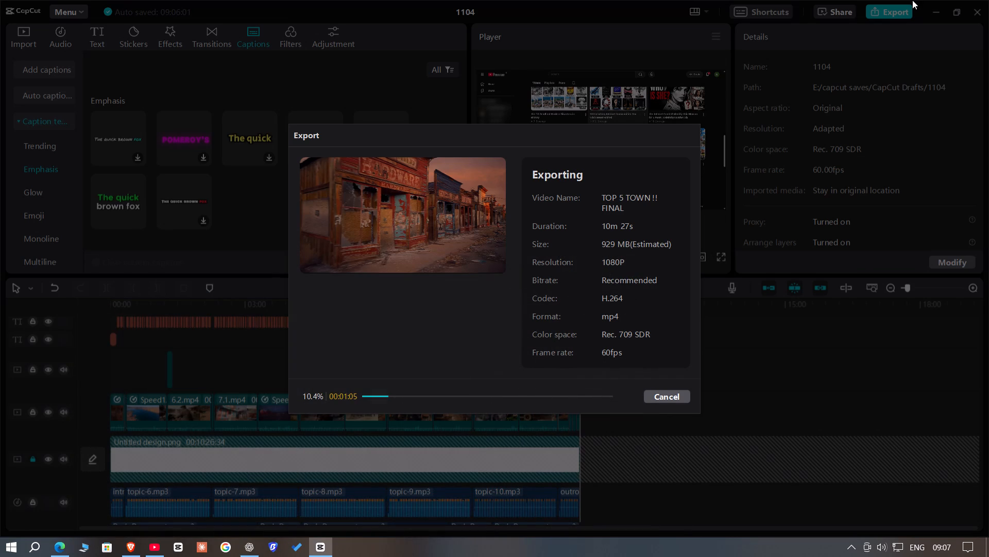
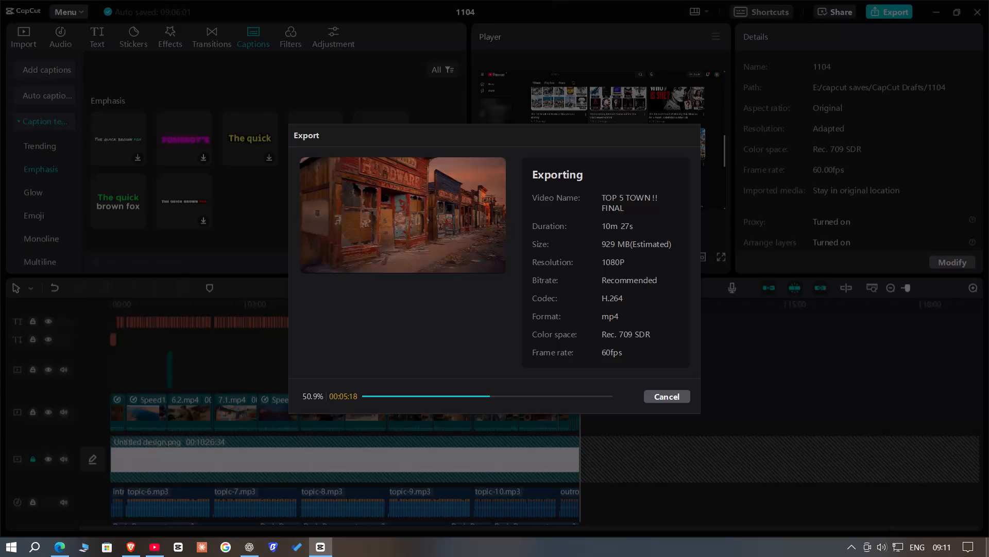
Lower the system sound volume.
click(884, 544)
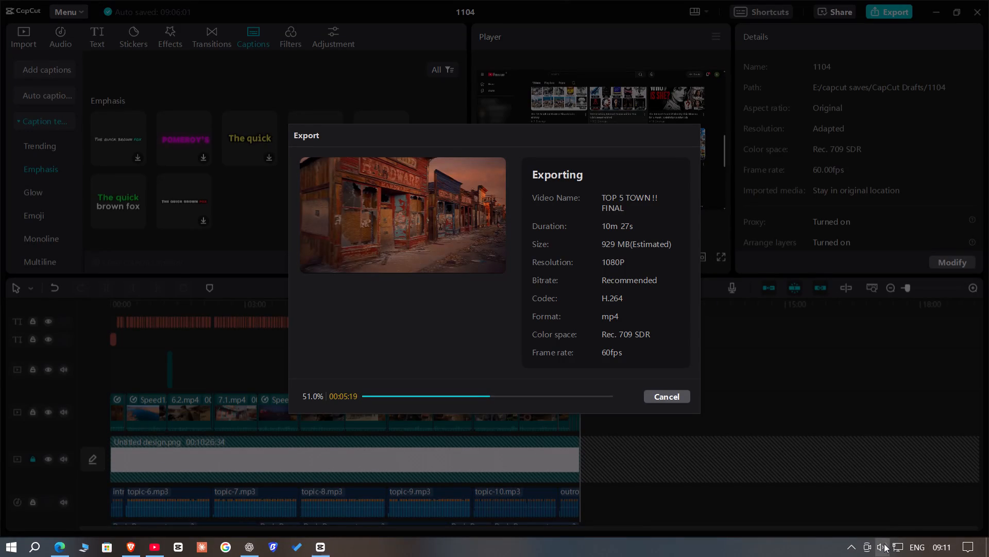
scroll(883, 543, down, 5)
scroll(865, 504, down, 5)
Switch to the YouTube window playing INDIANWAVE and close it.
click(154, 548)
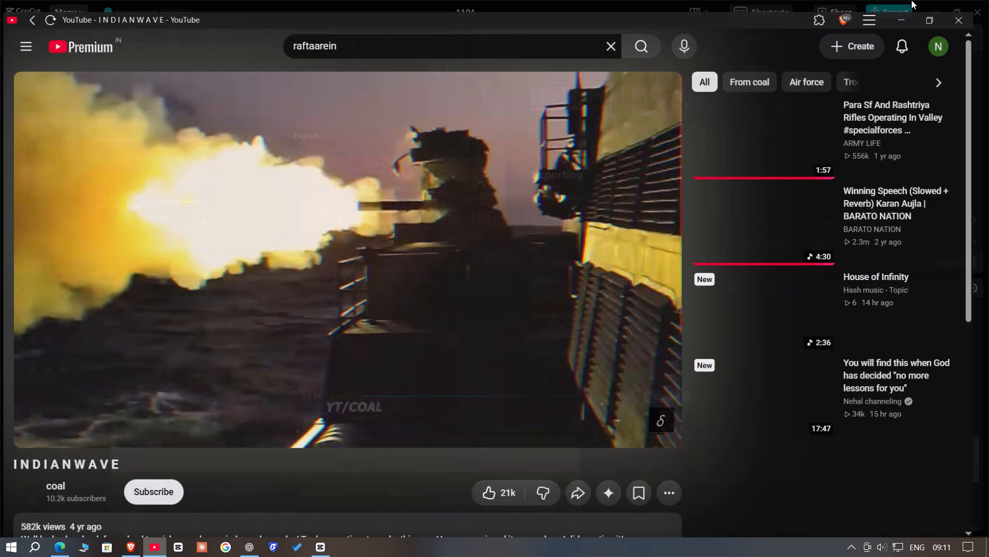
click(988, 0)
Switch to Edge and close the Dark_Uncovered_Abandoned_American_Towns_Rewritten_Script PDF without saving its changes.
click(57, 545)
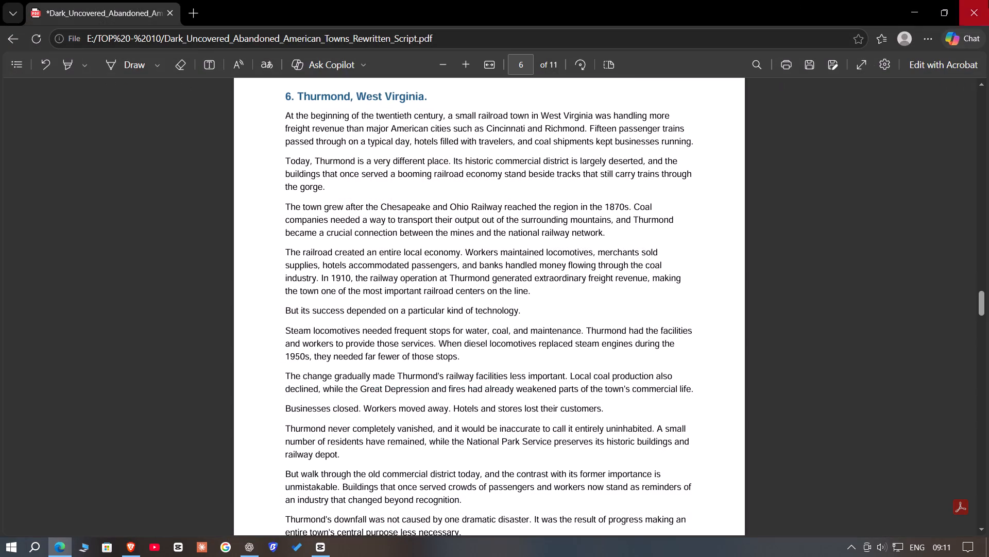
click(988, 0)
click(564, 132)
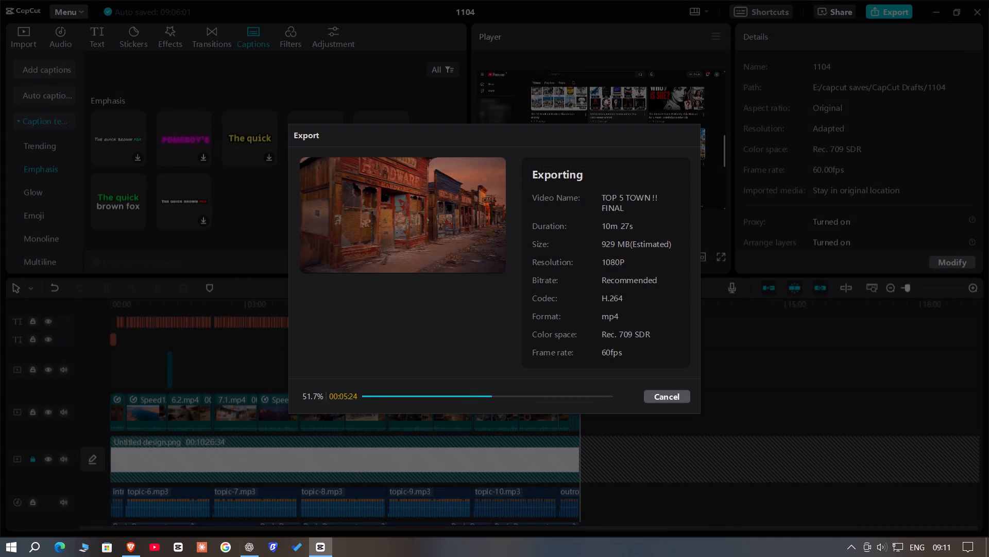
Show the hidden system tray icons while the export runs.
click(845, 547)
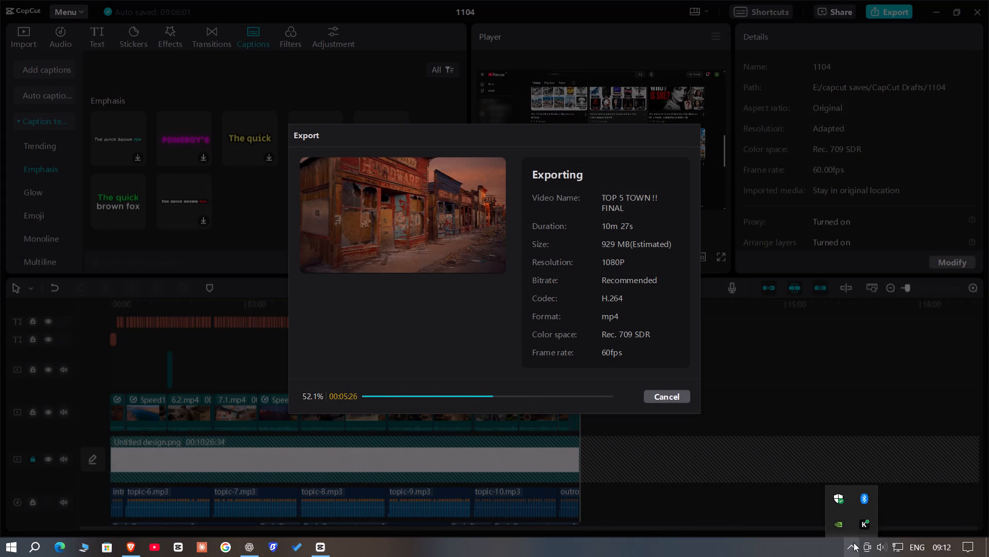